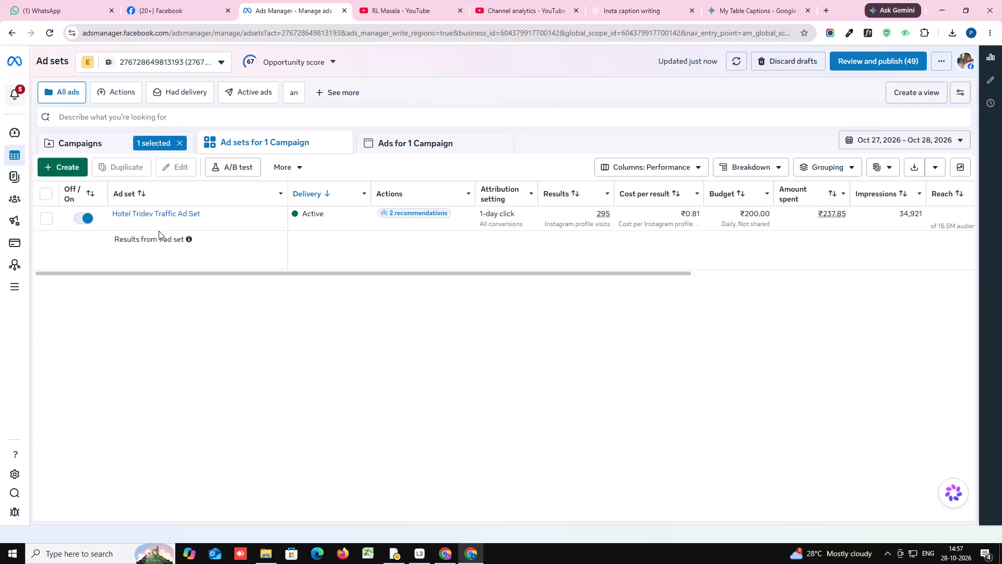
Return to the campaigns level and clear the campaign selection so that all campaigns are listed.
click(100, 142)
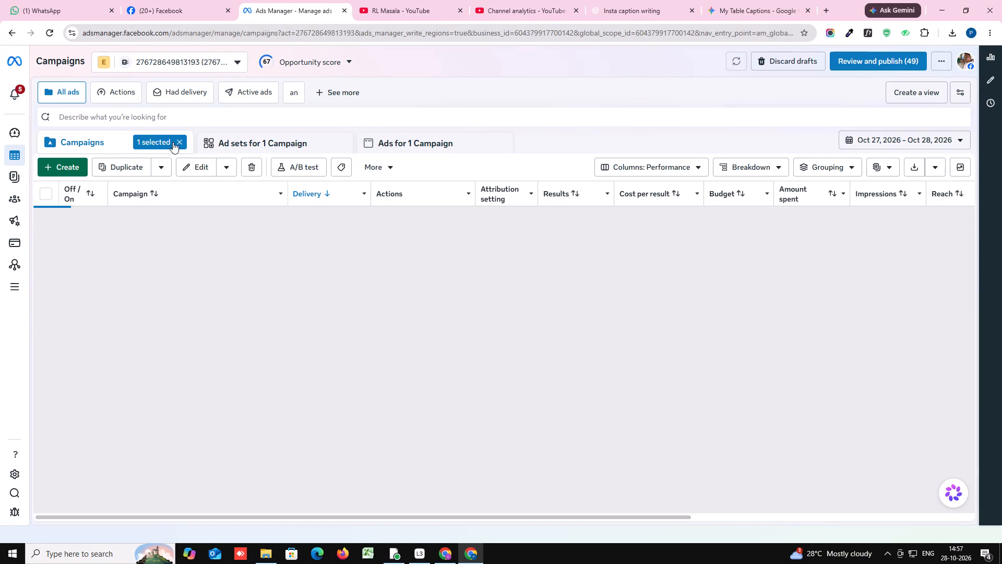
click(162, 139)
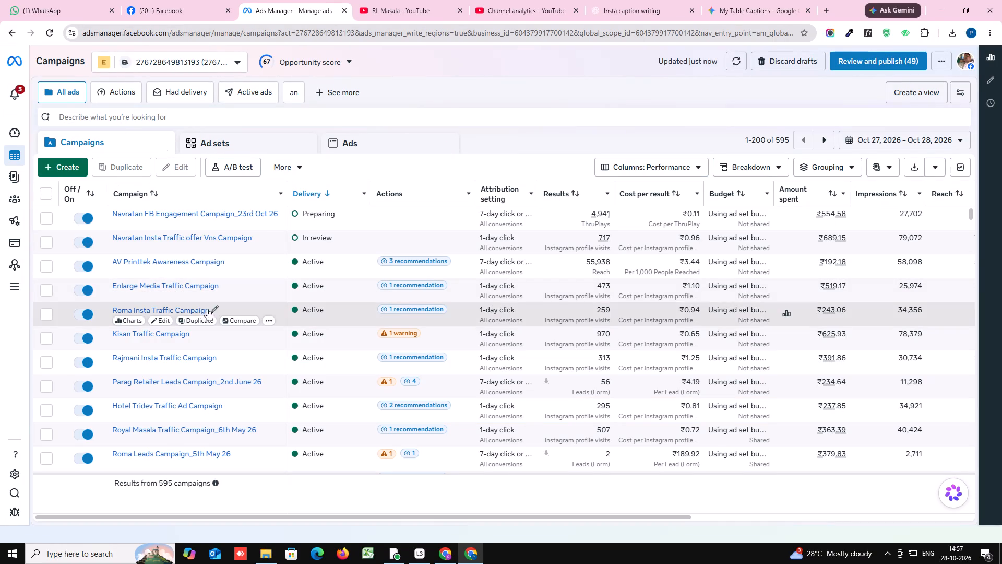
Examine the active and inactive campaigns in the full campaign list.
scroll(161, 272, down, 1)
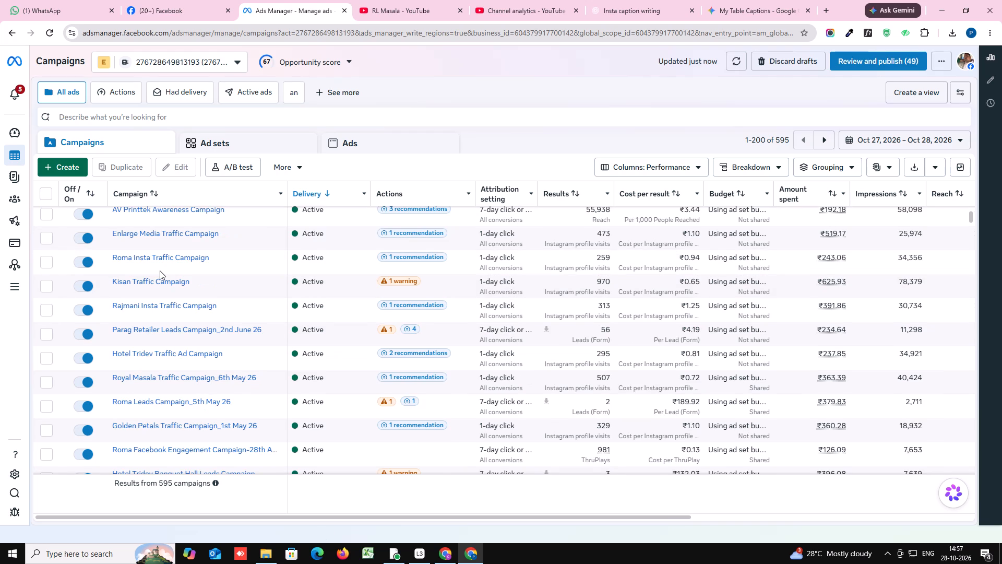
scroll(160, 271, down, 5)
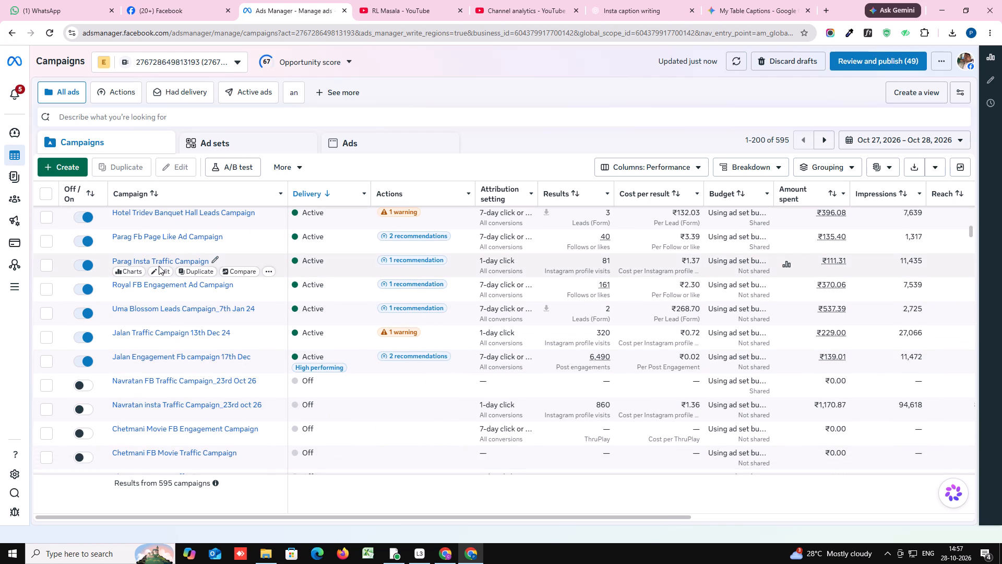
scroll(157, 264, down, 1)
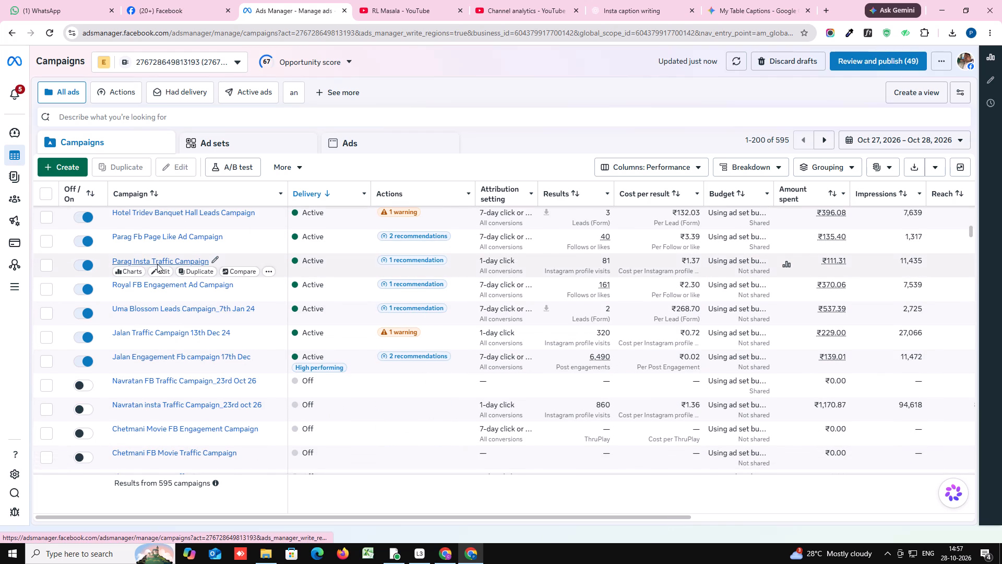
scroll(157, 263, up, 1)
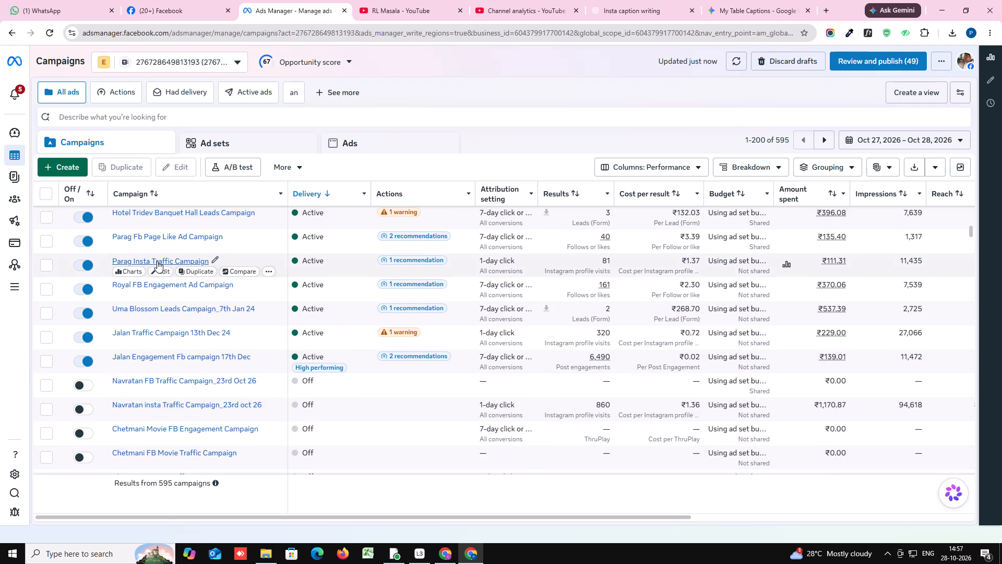
scroll(157, 261, up, 10)
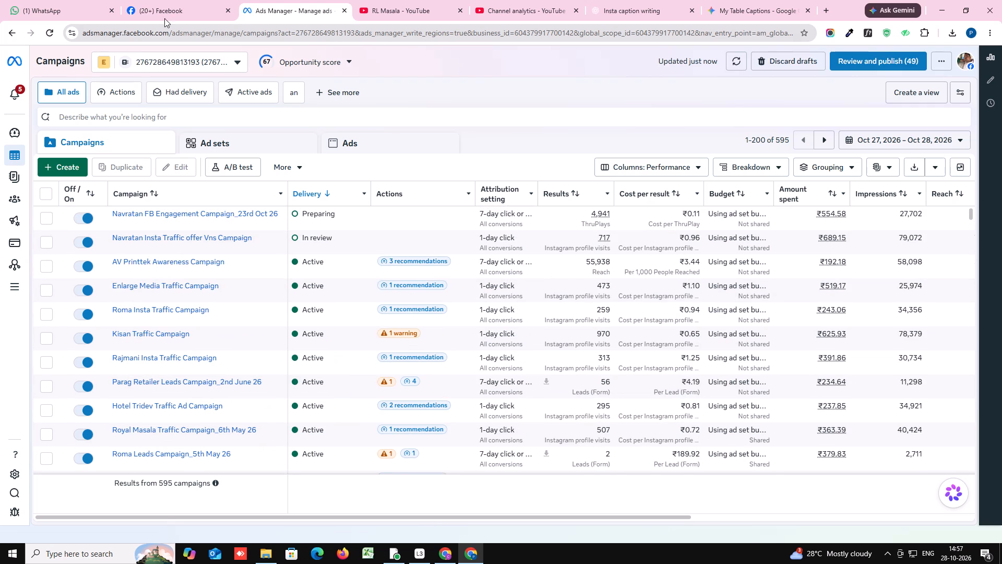
Switch to the Navratan Jewellers Facebook page, reload it and expand the newest reel post's caption for reading.
click(171, 0)
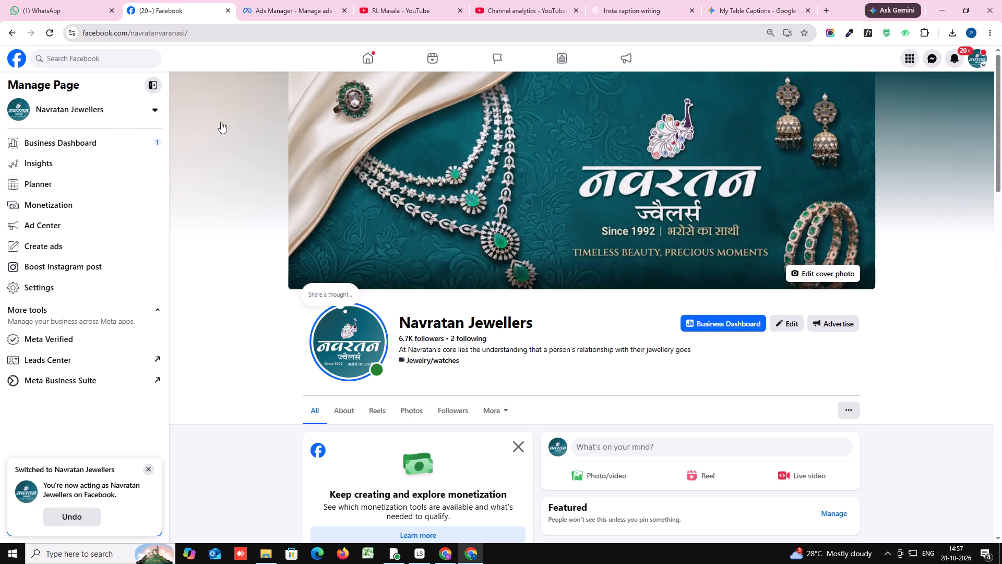
click(51, 29)
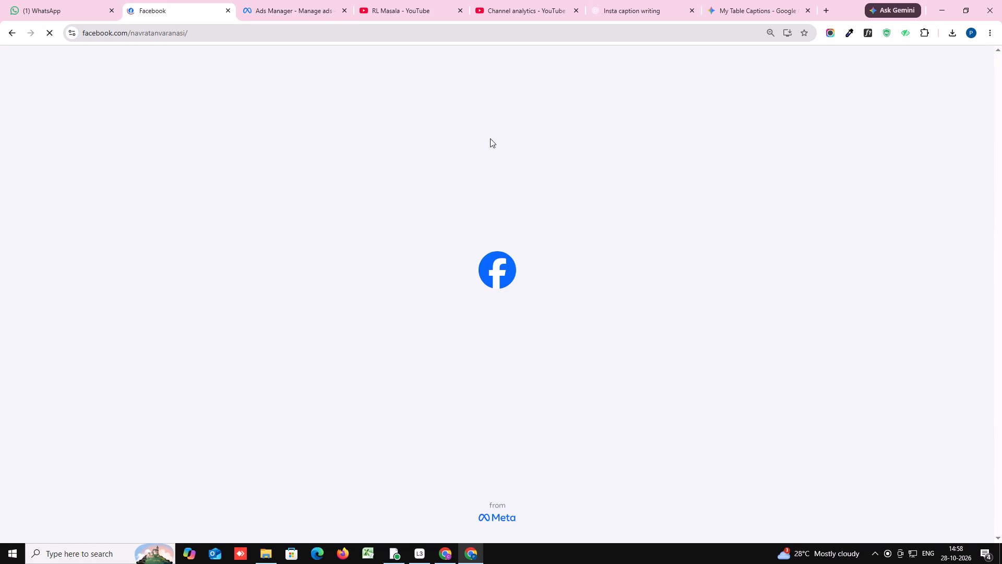
scroll(481, 193, down, 1)
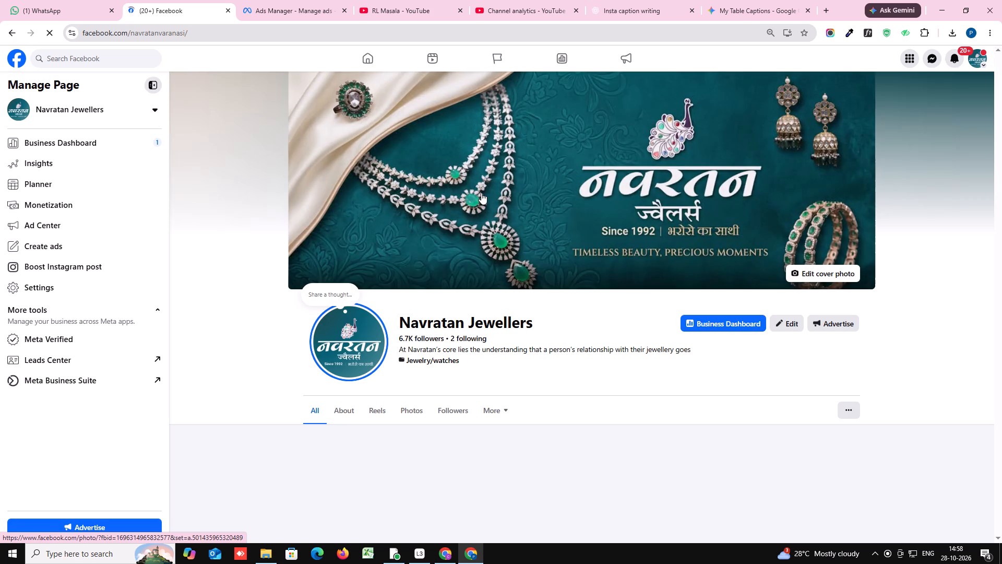
scroll(481, 192, down, 2)
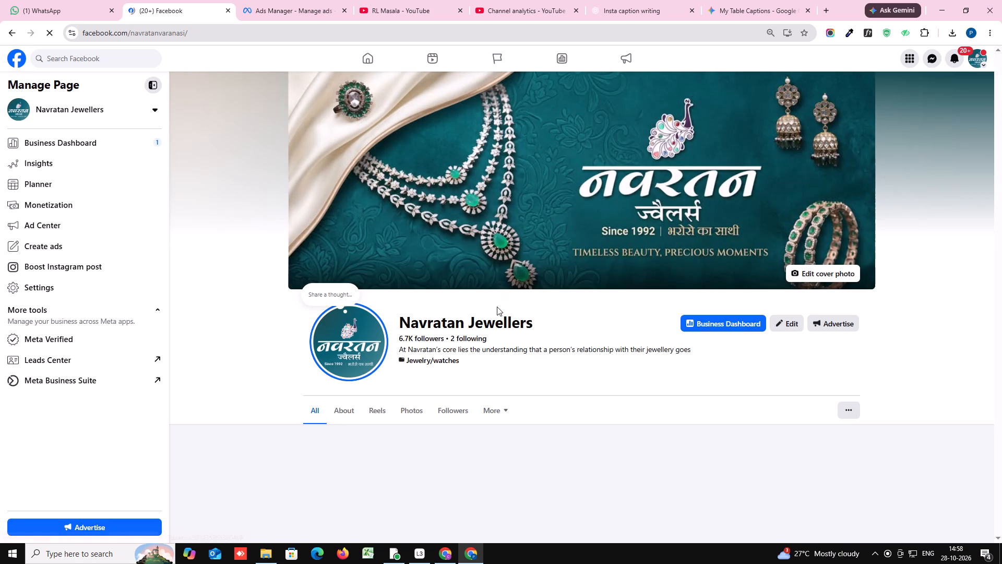
scroll(500, 295, down, 1)
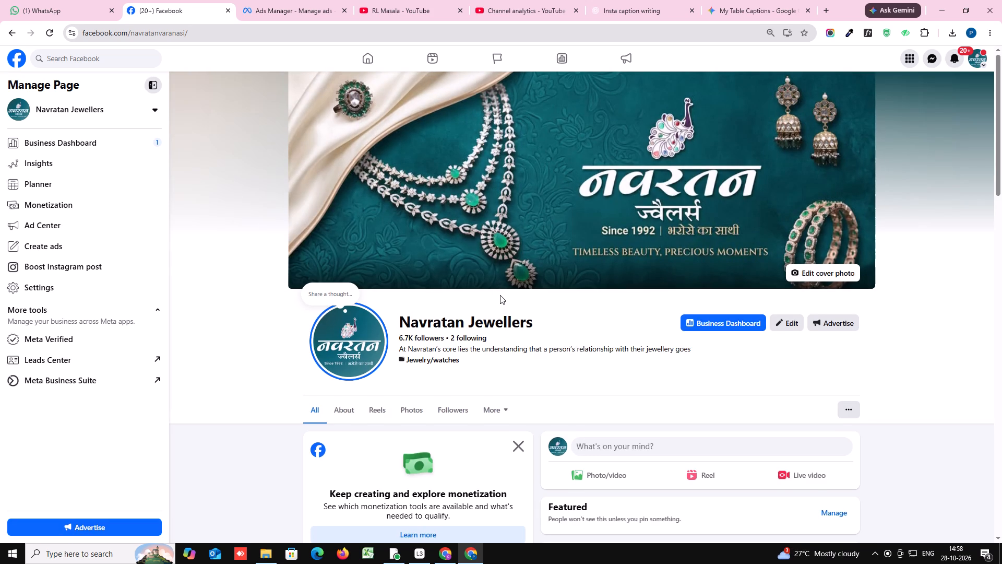
scroll(500, 295, down, 6)
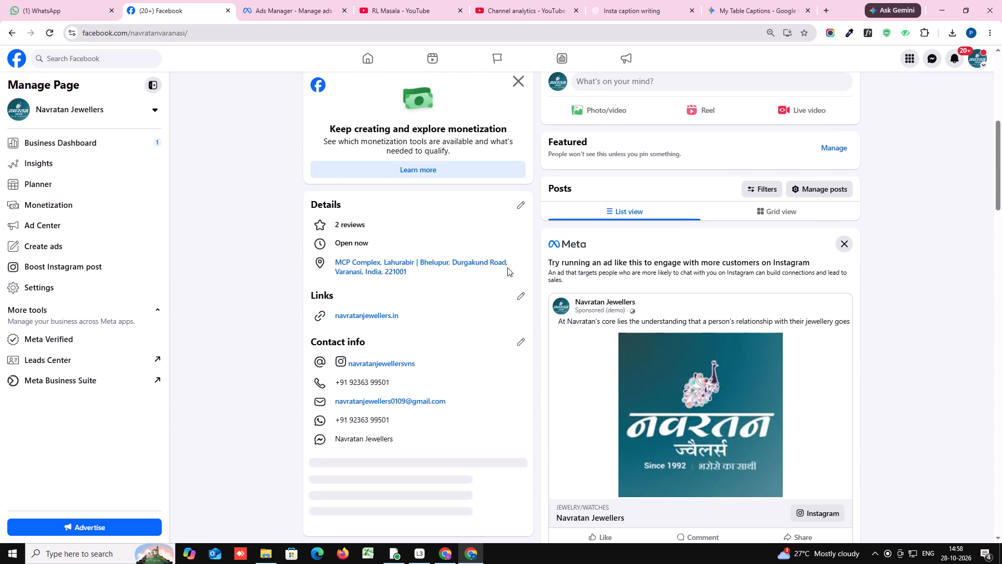
scroll(507, 267, down, 9)
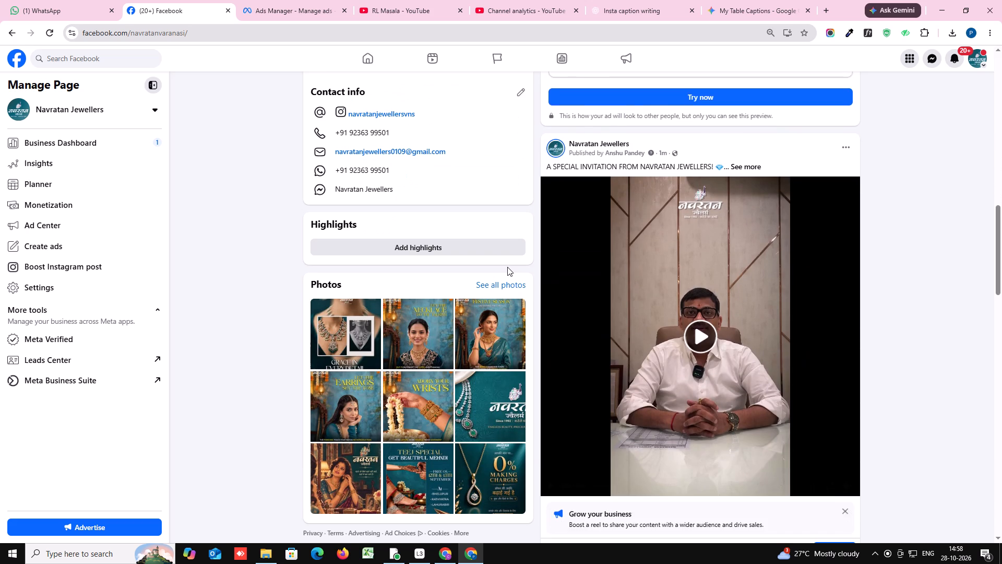
scroll(508, 264, down, 1)
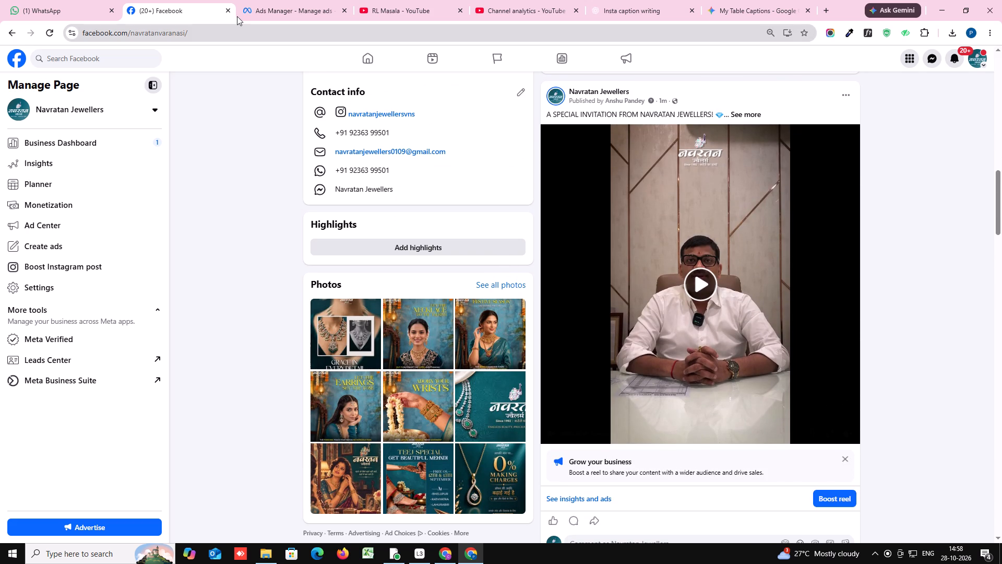
click(272, 2)
click(162, 7)
click(738, 112)
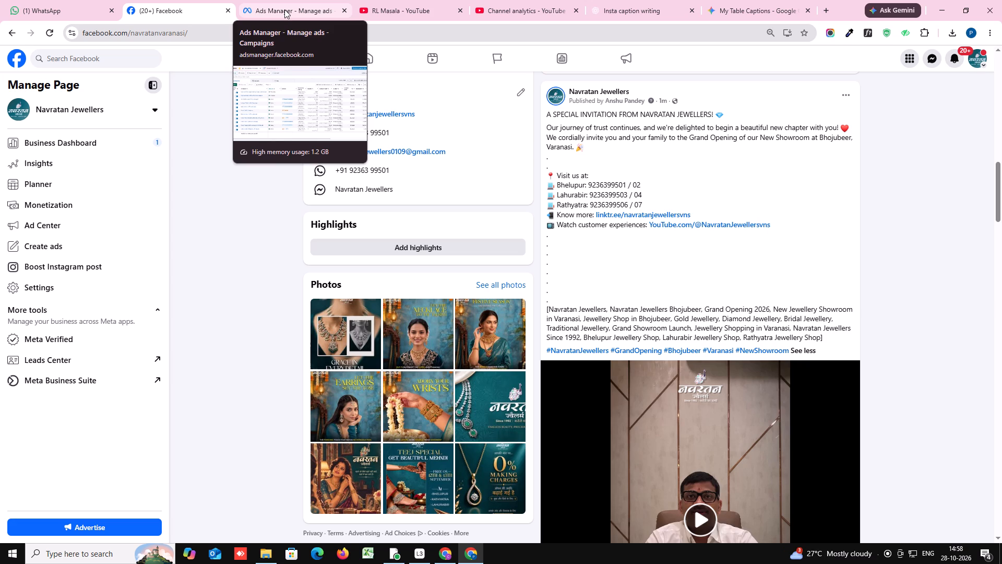
Switch back to Ads Manager and start a search in the campaign list.
click(284, 9)
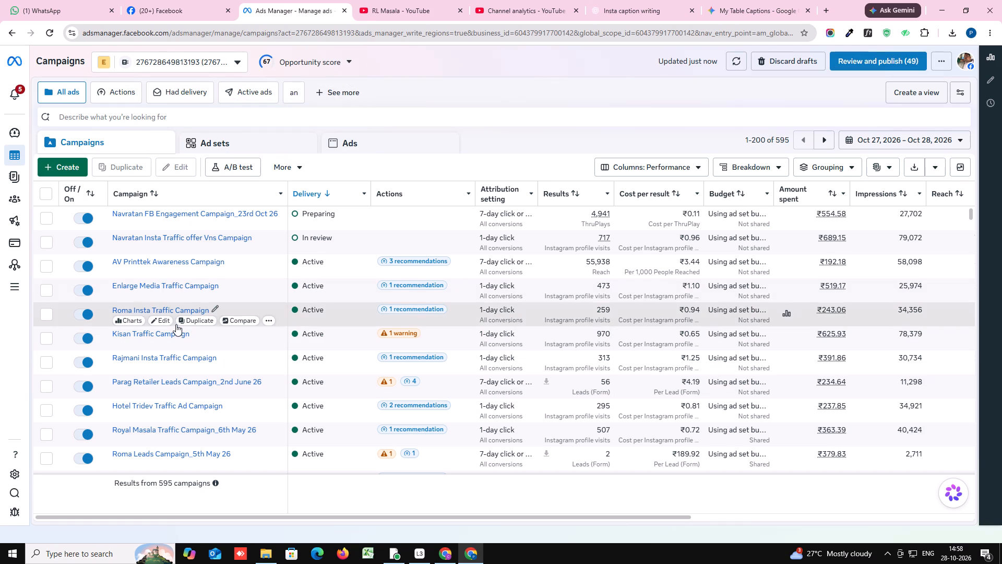
click(126, 119)
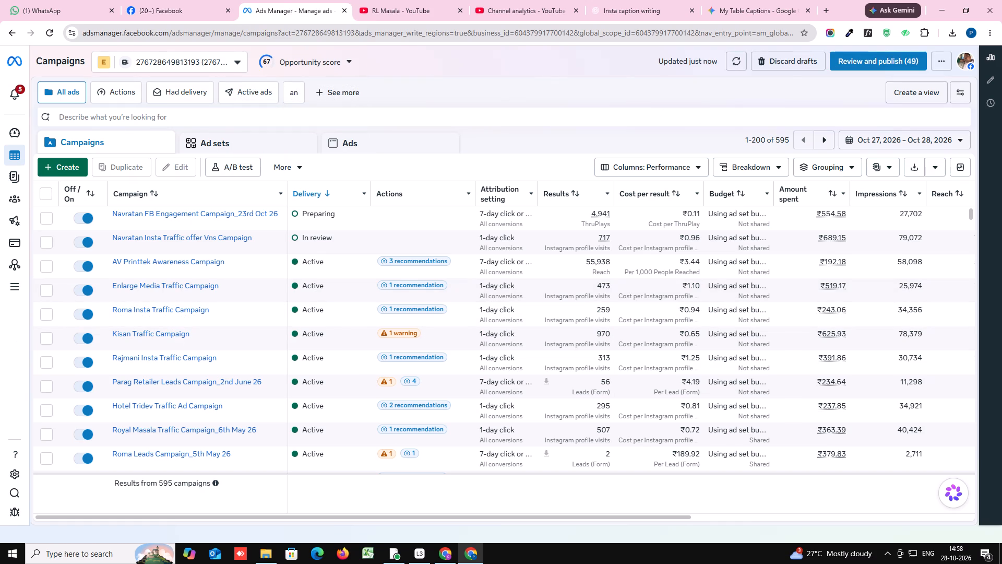
Filter the campaigns list to campaign names containing all of "nav".
click(168, 116)
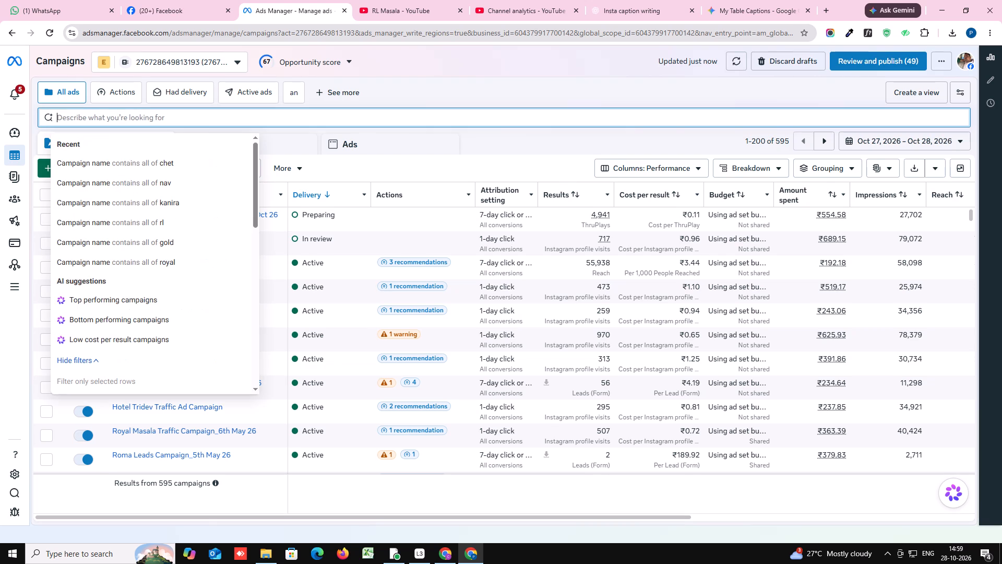
text(nav)
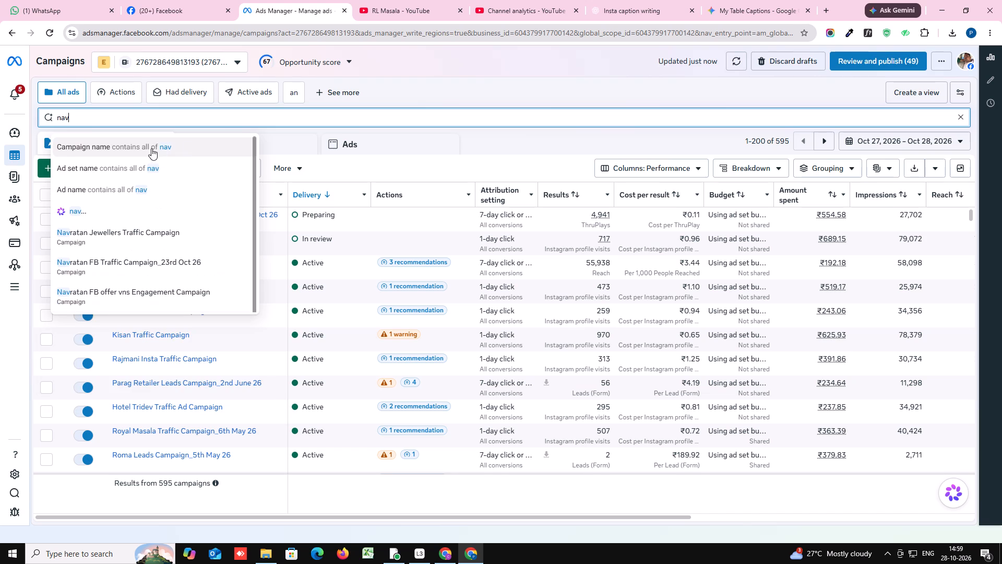
click(148, 146)
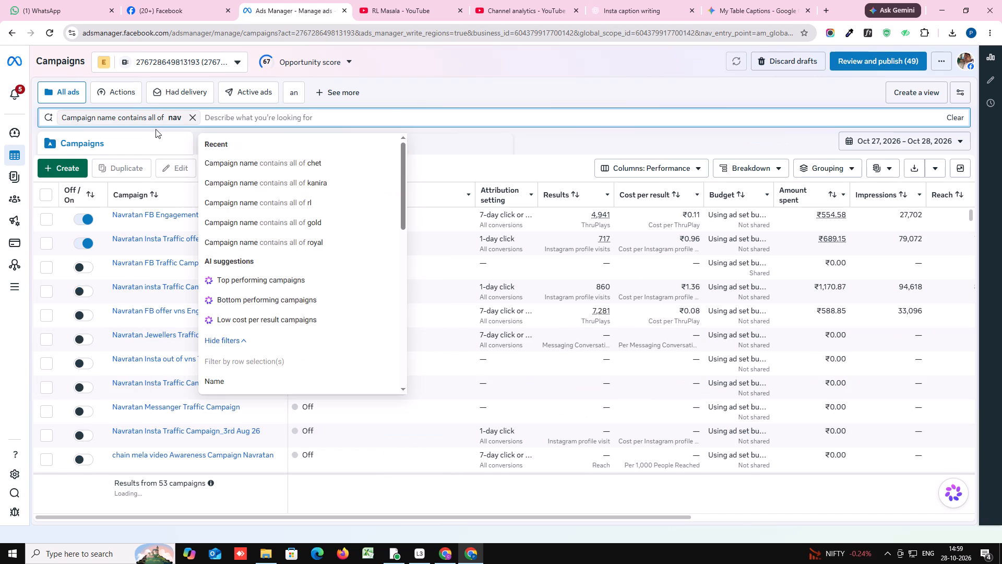
click(420, 61)
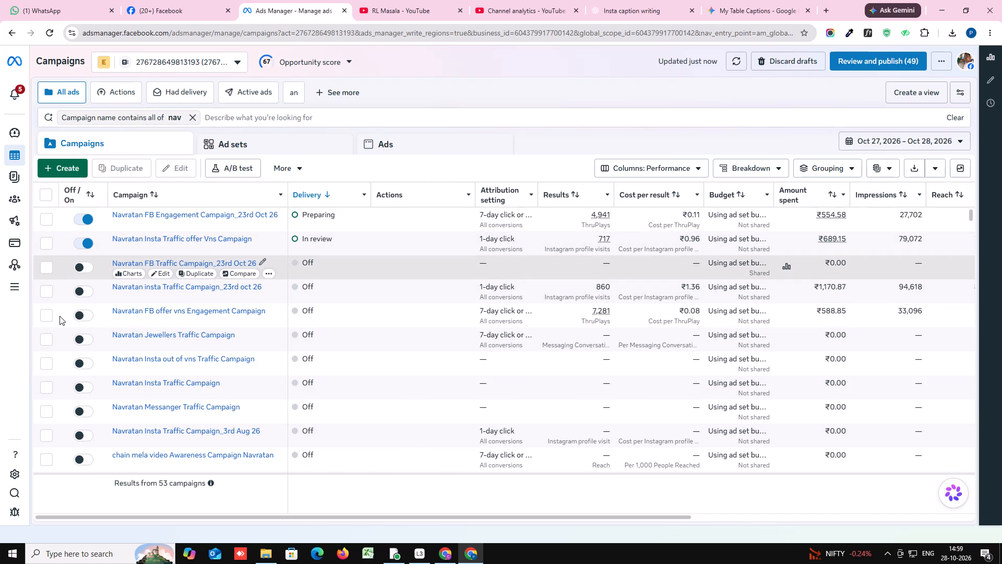
Select the Navratan insta Traffic Campaign_23rd oct 26 campaign and turn it on.
click(50, 291)
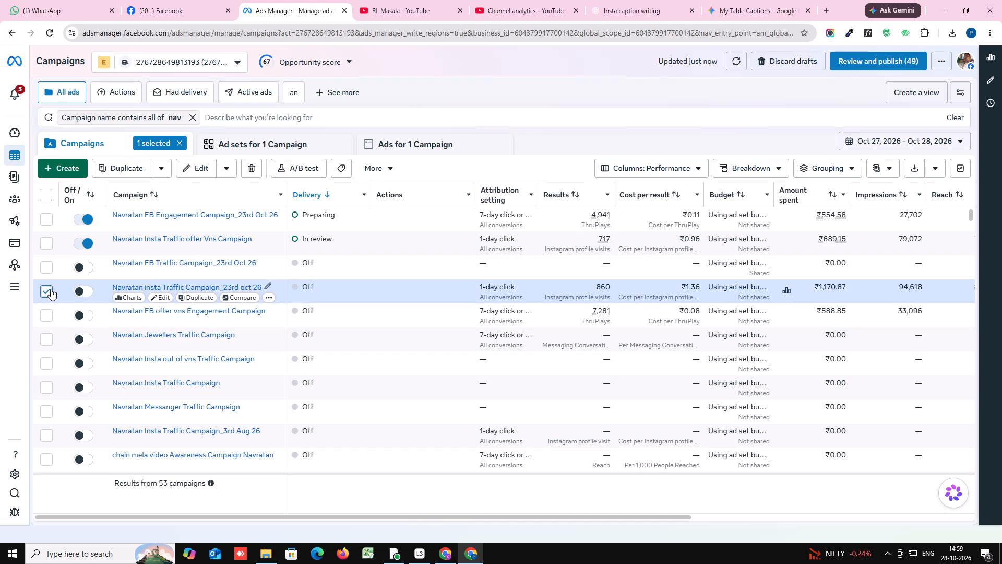
click(78, 292)
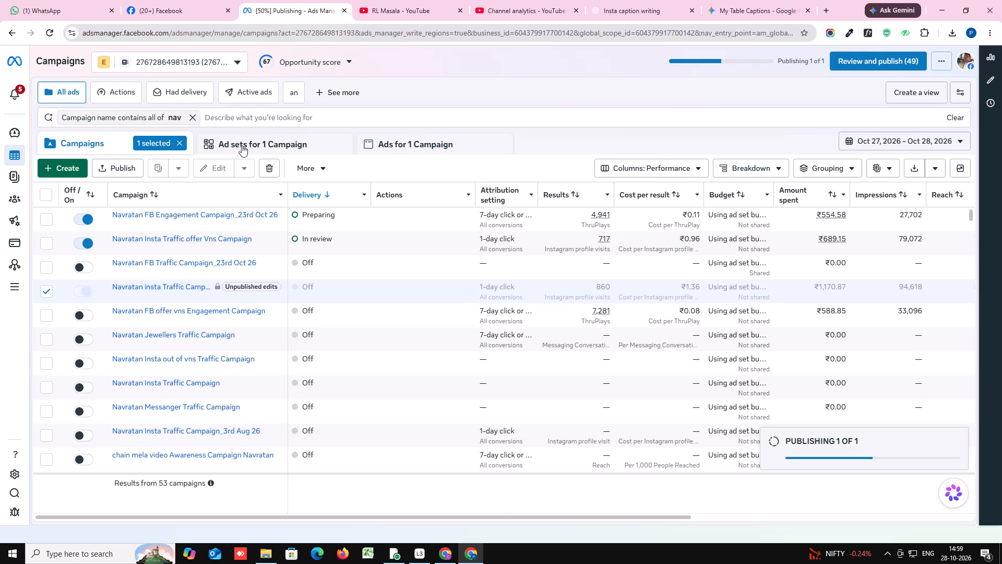
Show the selected campaign's ad sets and turn on the Navratan Insta Traffic Ad Set.
click(242, 145)
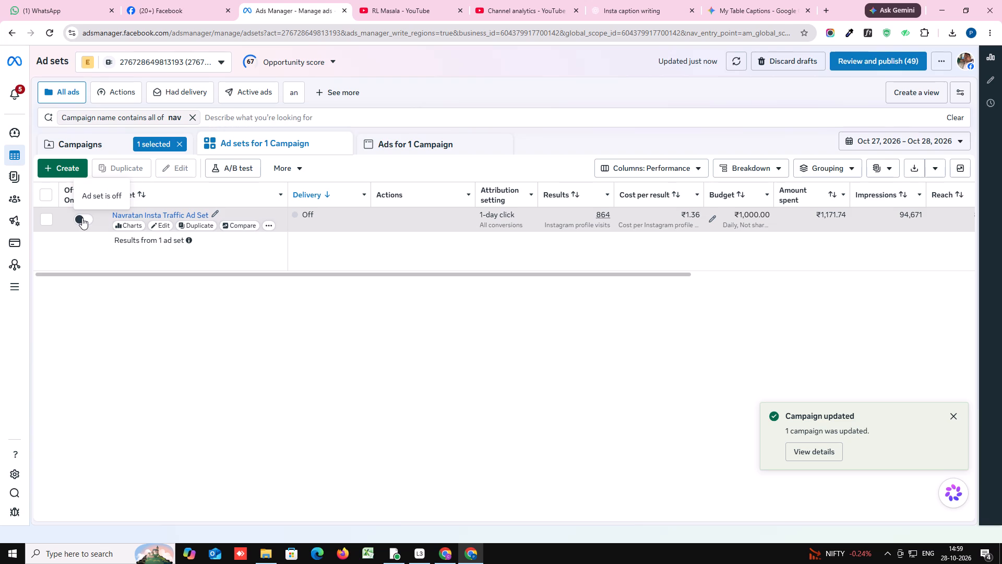
click(82, 218)
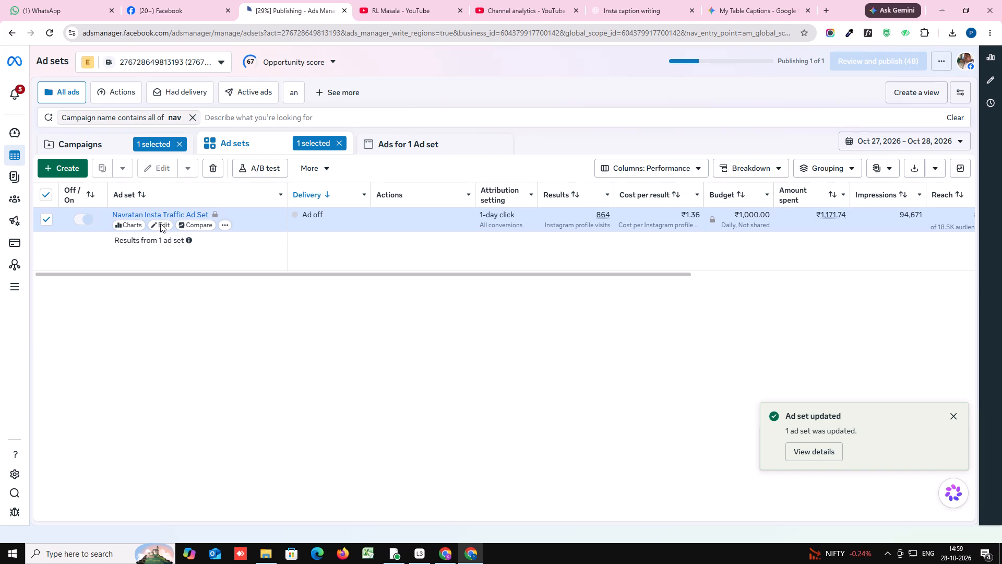
Open the Navratan Insta Traffic Ad Set for editing.
click(163, 227)
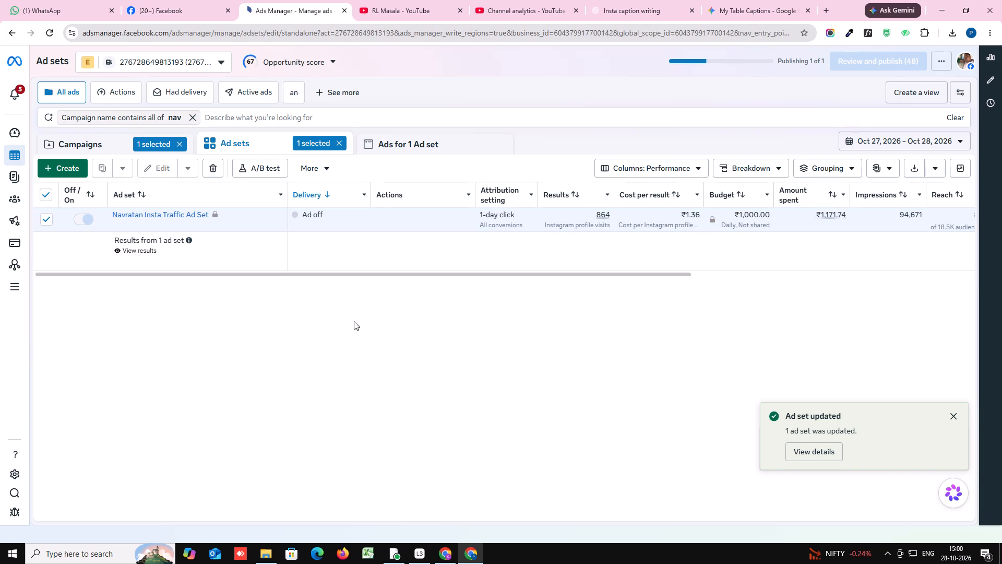
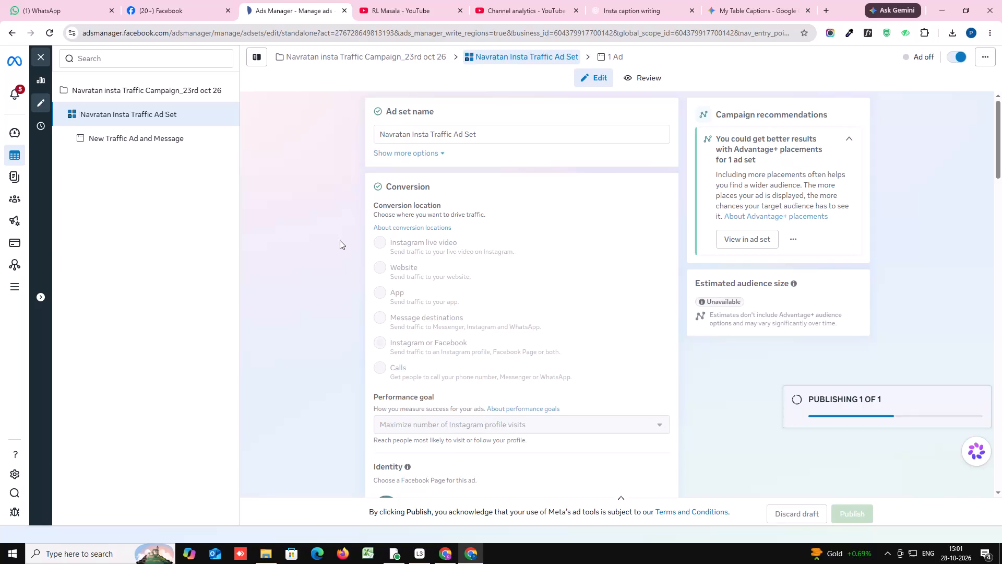
Reload the page with the Navratan Insta Traffic Ad Set editor.
click(50, 32)
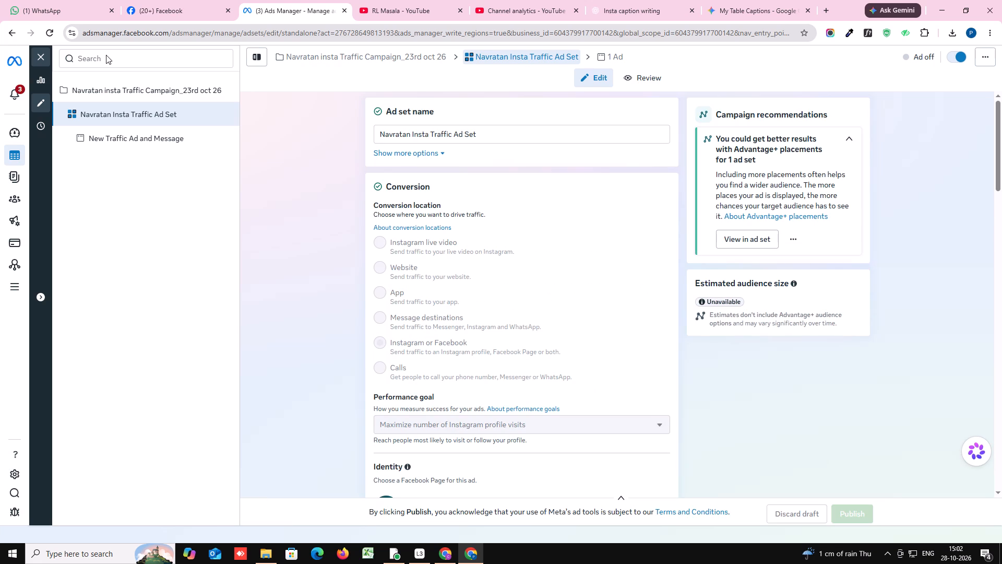
Set the daily budget of the Navratan Insta Traffic Ad Set to ₹5,000 in its budget and schedule settings.
scroll(320, 217, down, 4)
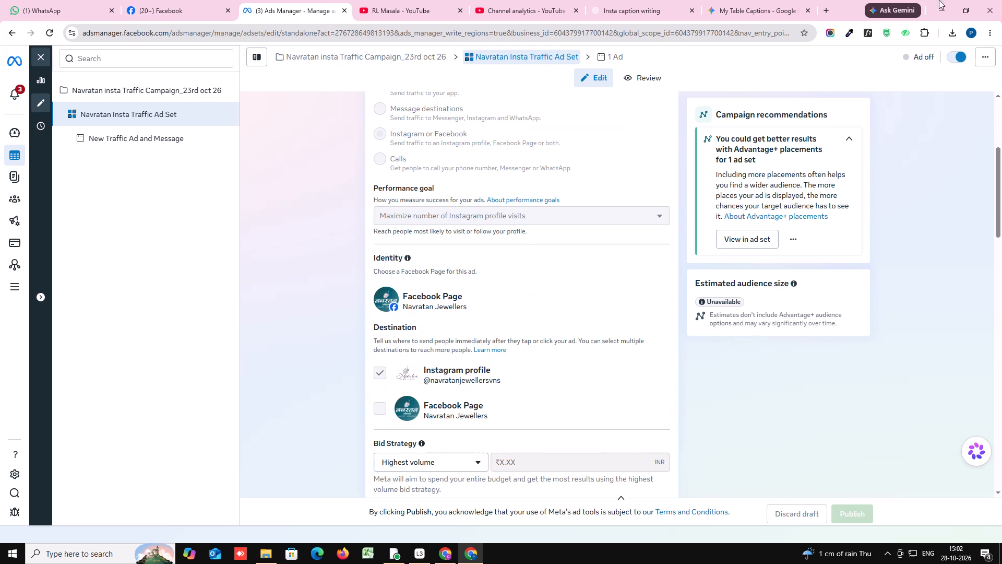
scroll(302, 209, down, 2)
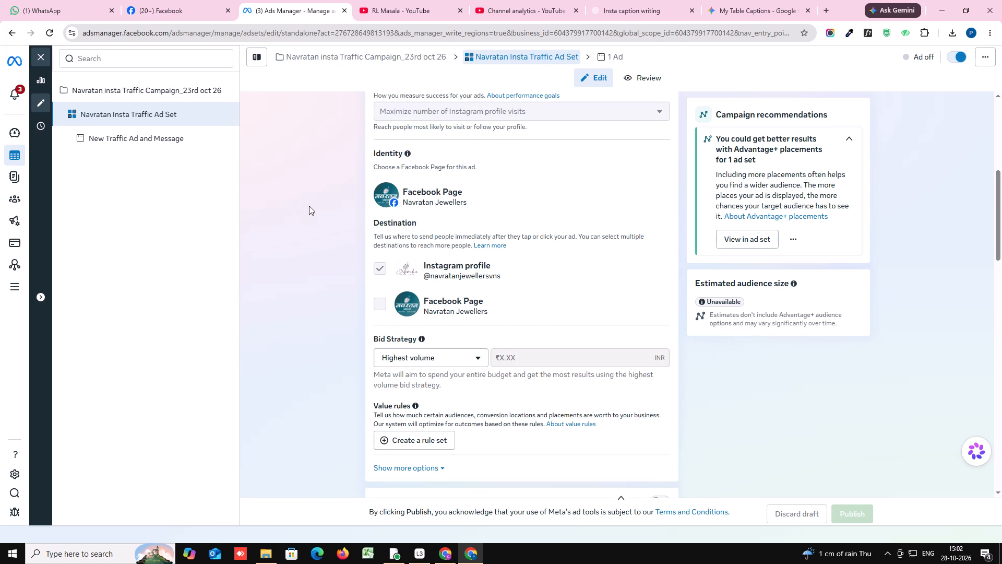
scroll(311, 222, down, 1)
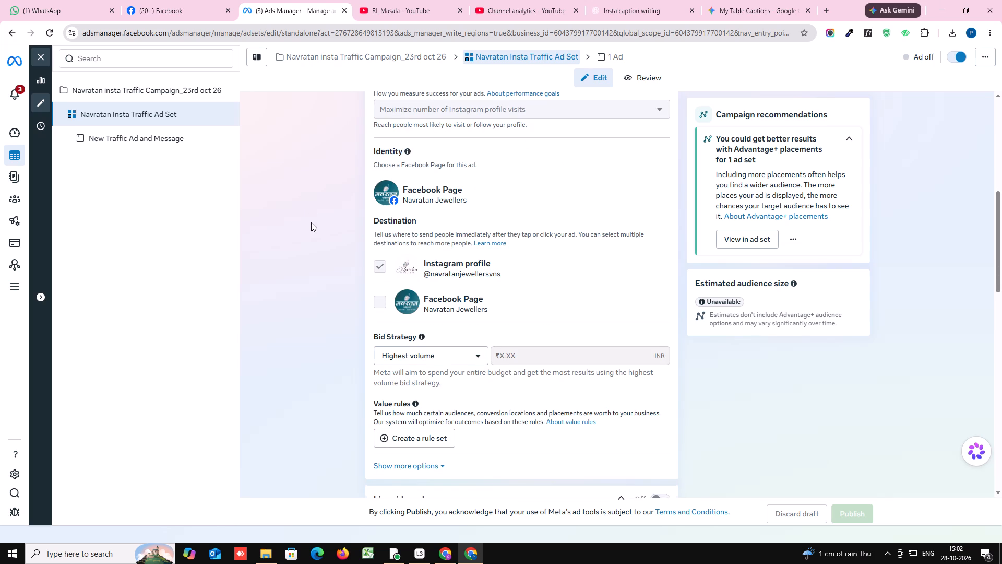
scroll(311, 226, down, 4)
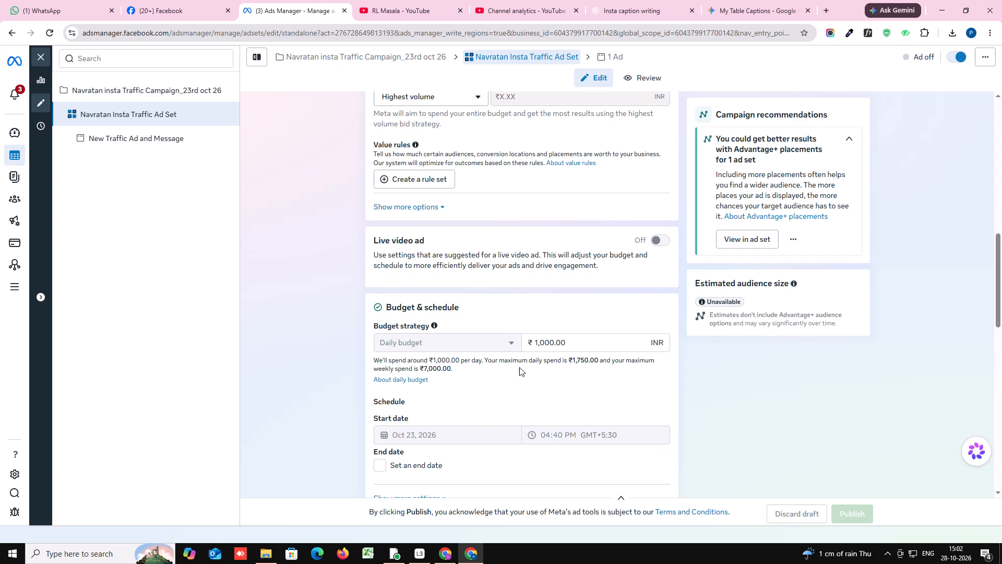
click(539, 342)
key(BackSpace)
key(5)
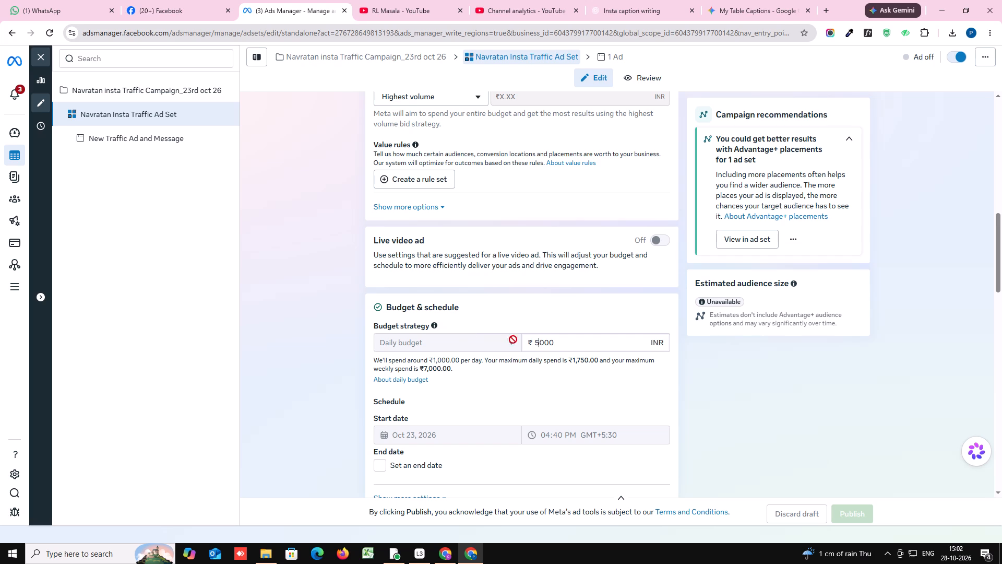
click(330, 312)
Review the ad set's schedule, audience locations, custom audiences, age, gender and targeting settings down to the placements section.
scroll(332, 309, down, 6)
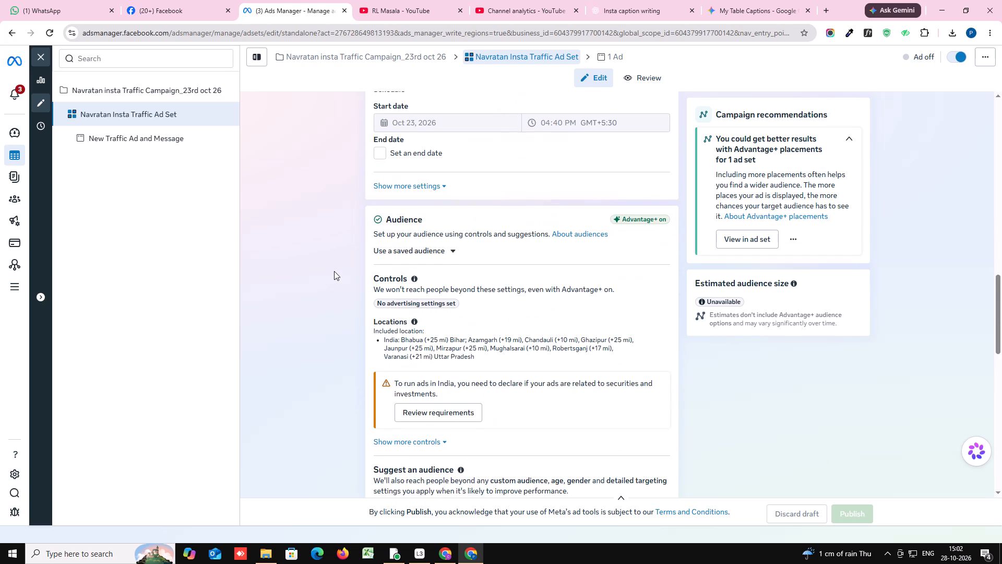
scroll(336, 271, down, 1)
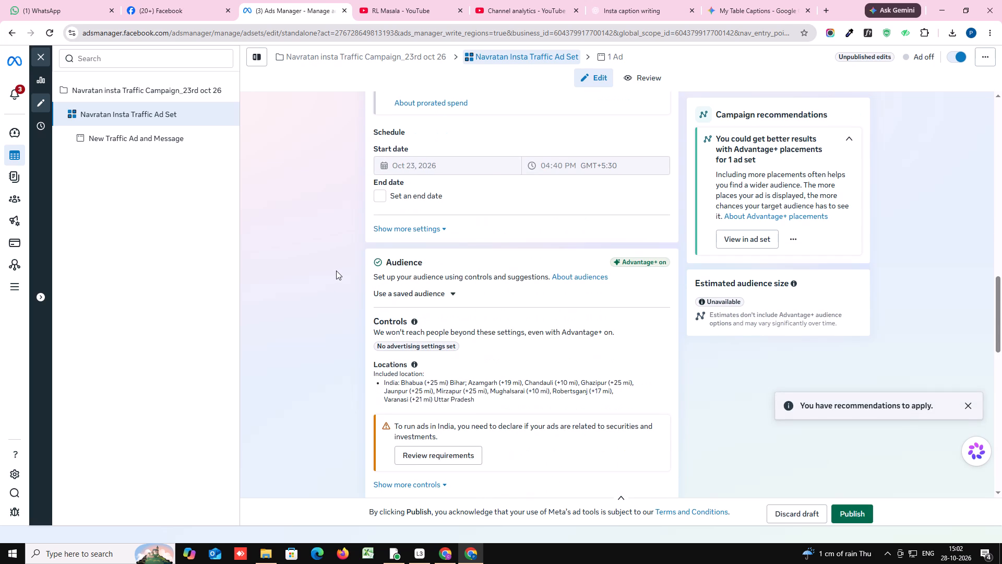
scroll(336, 271, down, 2)
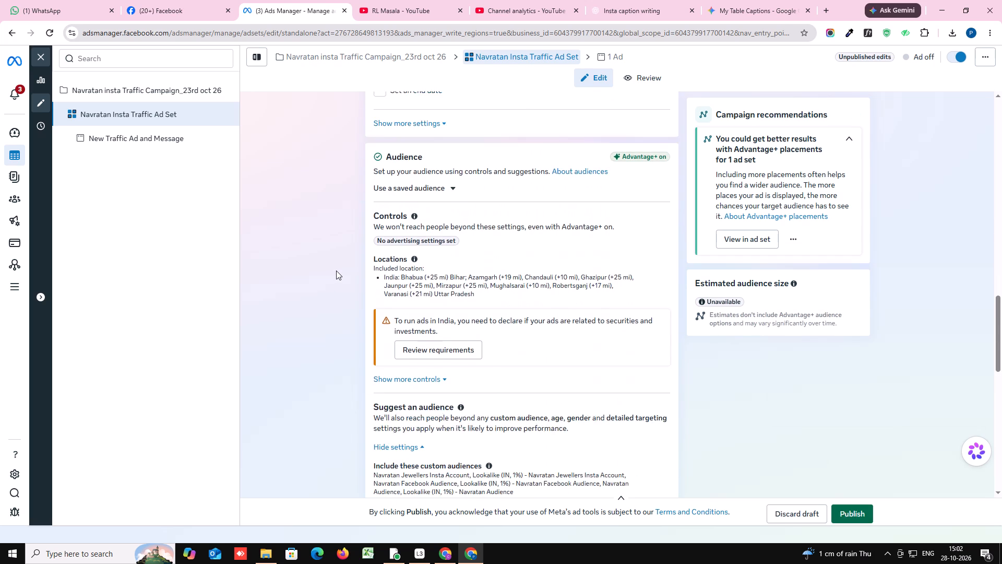
scroll(336, 271, down, 6)
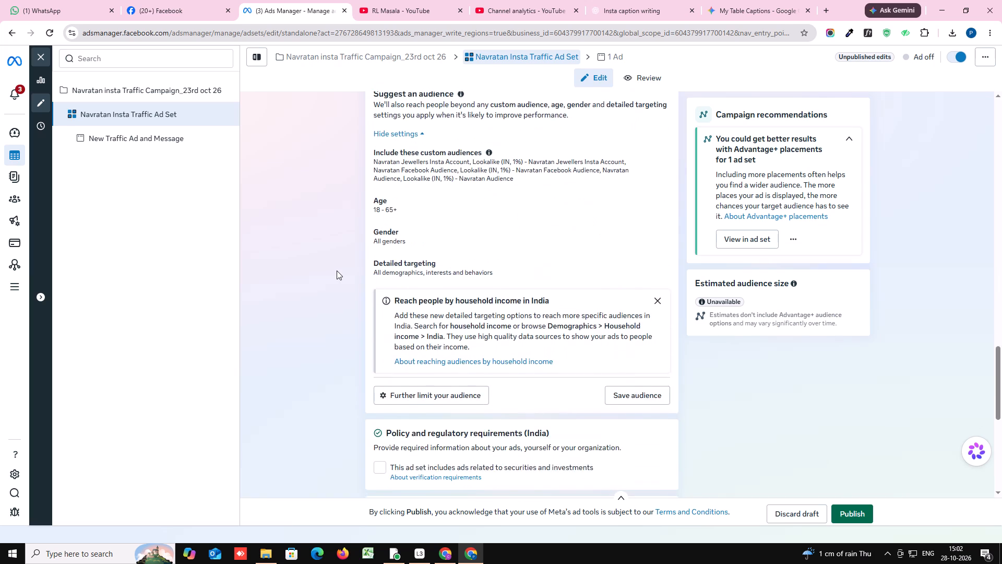
scroll(337, 271, down, 10)
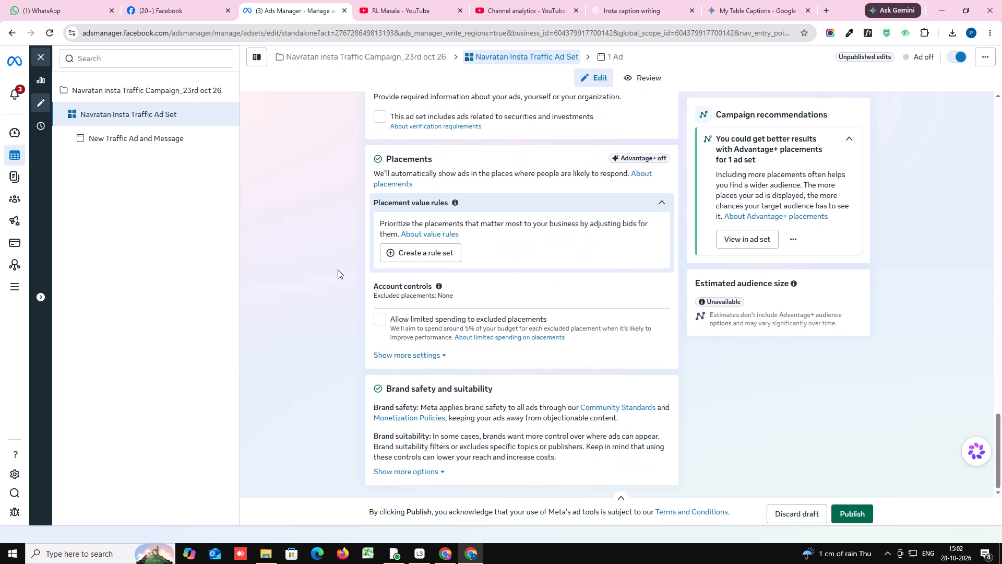
Expand the ad set's placement settings and check which Stories, Status, Reels and Feeds placements are included.
click(450, 356)
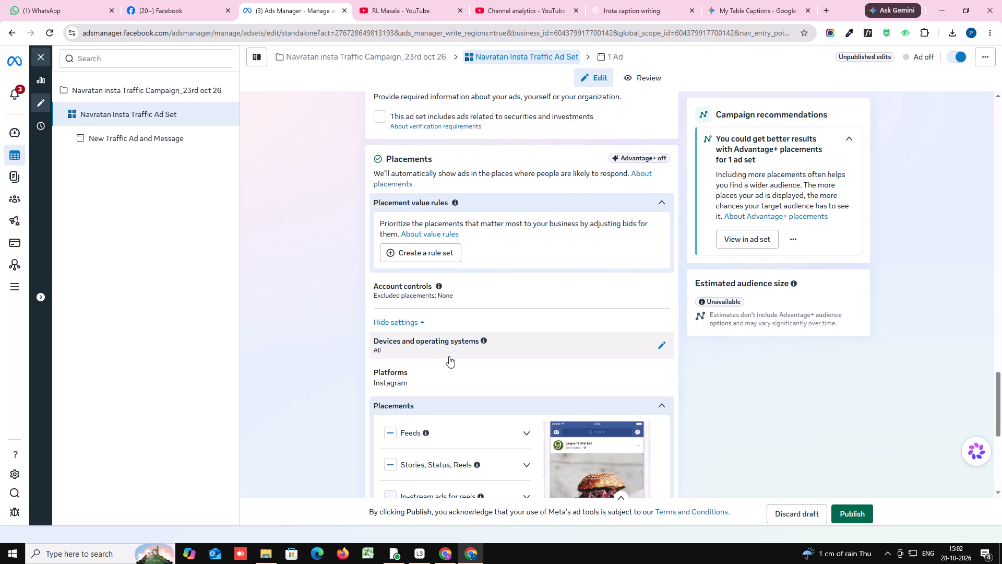
scroll(327, 358, down, 3)
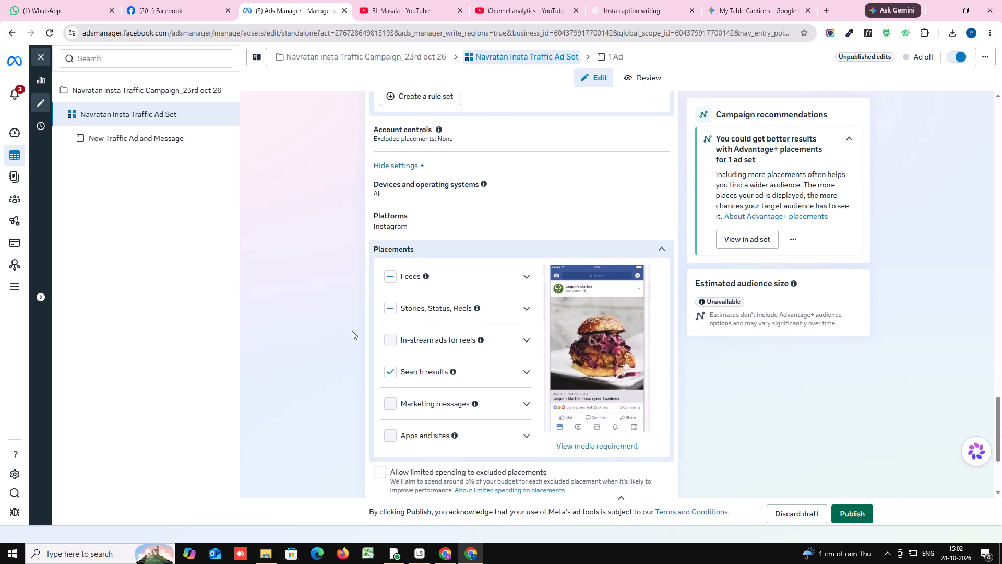
click(525, 309)
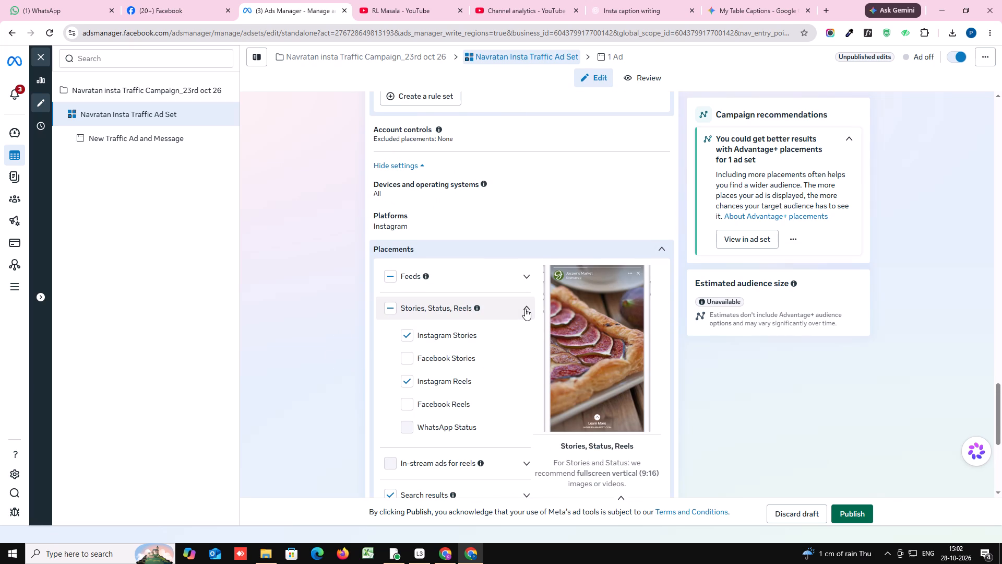
click(523, 275)
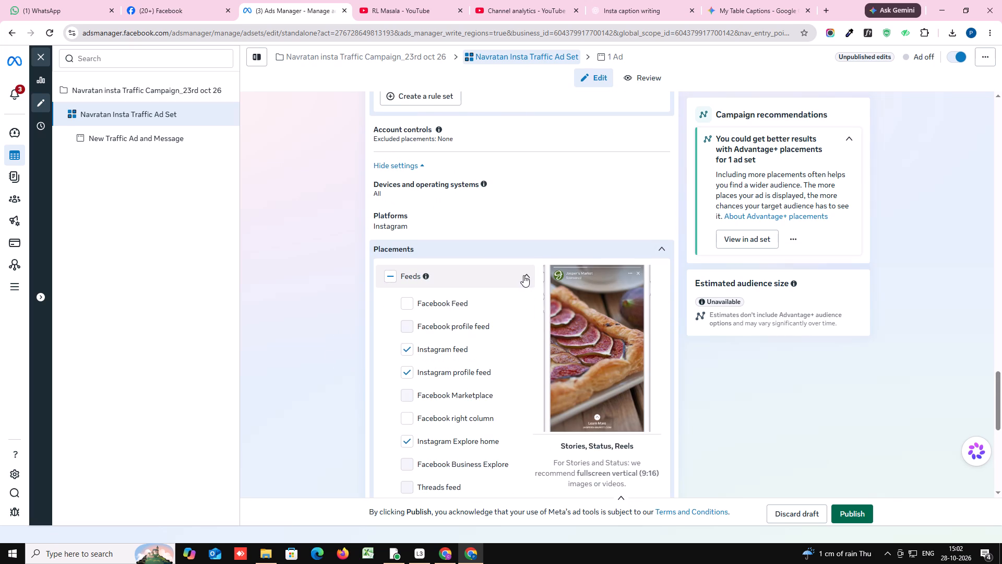
scroll(447, 410, down, 1)
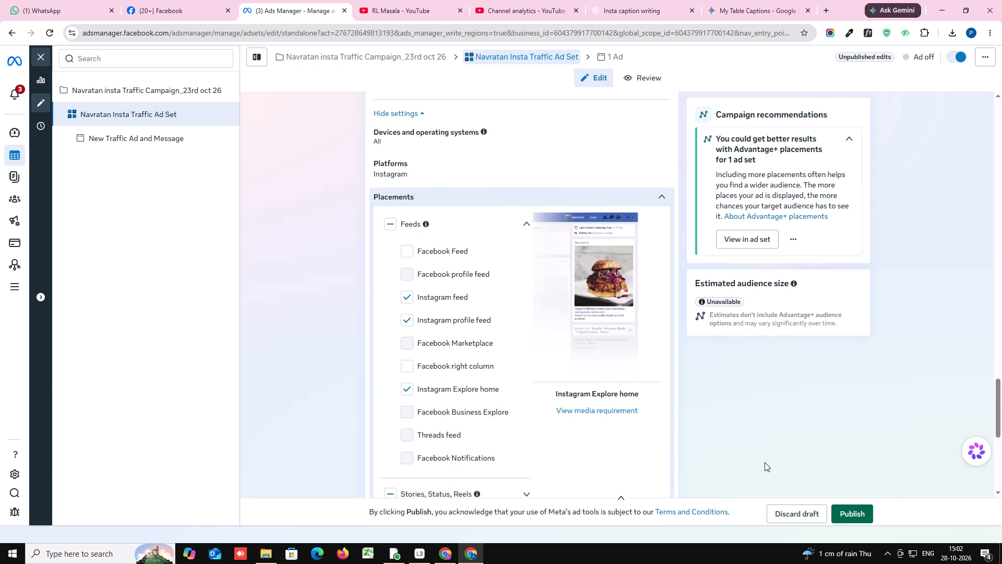
Publish the edited Navratan Insta Traffic Ad Set.
click(845, 513)
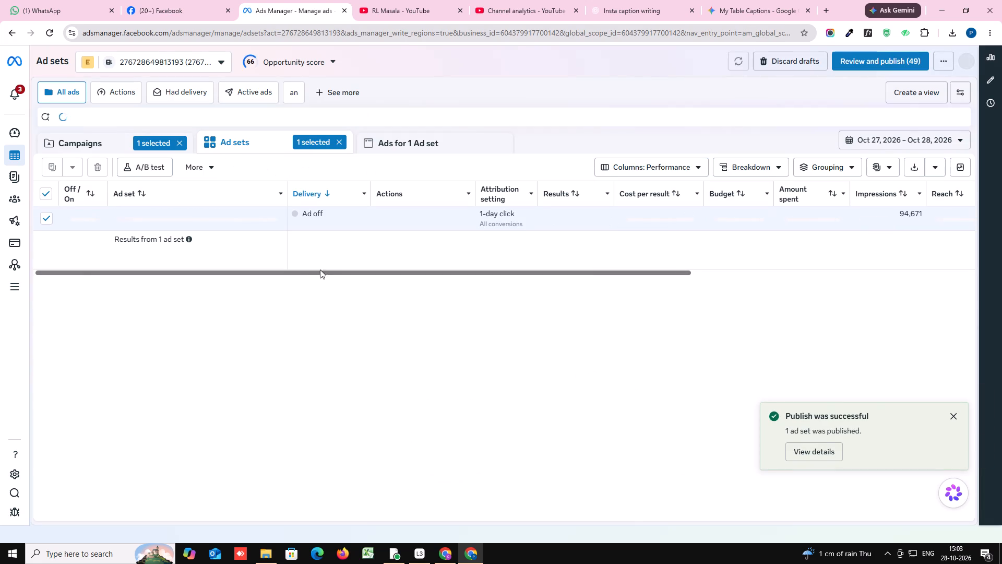
Show the ads for the selected ad set and open the non-draft New Traffic Ad and Message for editing.
click(398, 139)
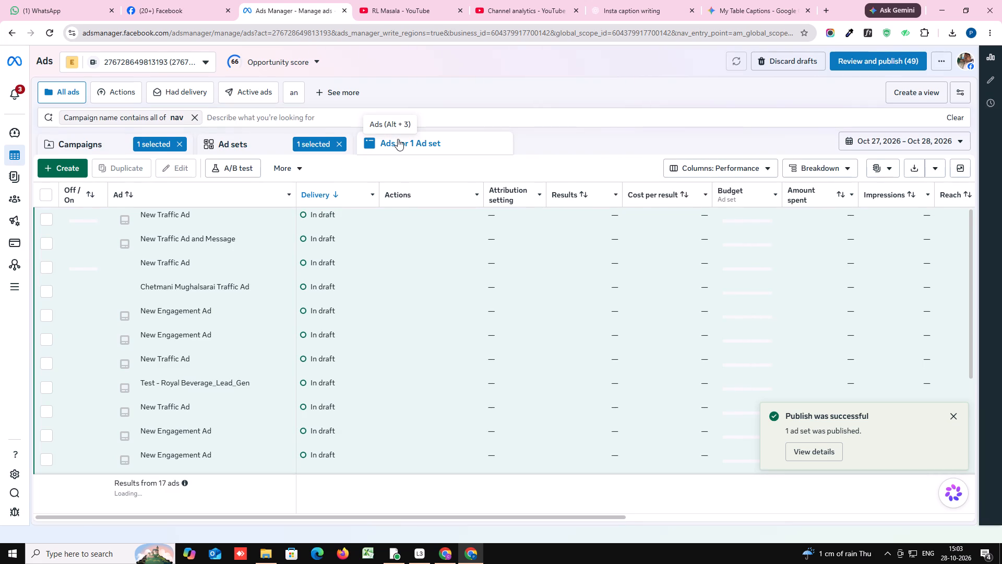
scroll(197, 239, down, 2)
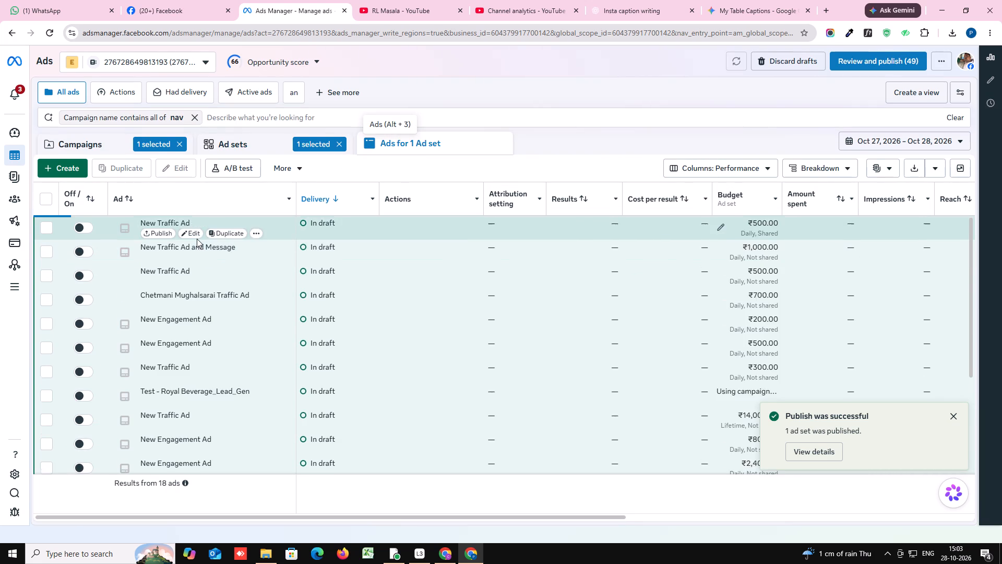
scroll(197, 239, down, 5)
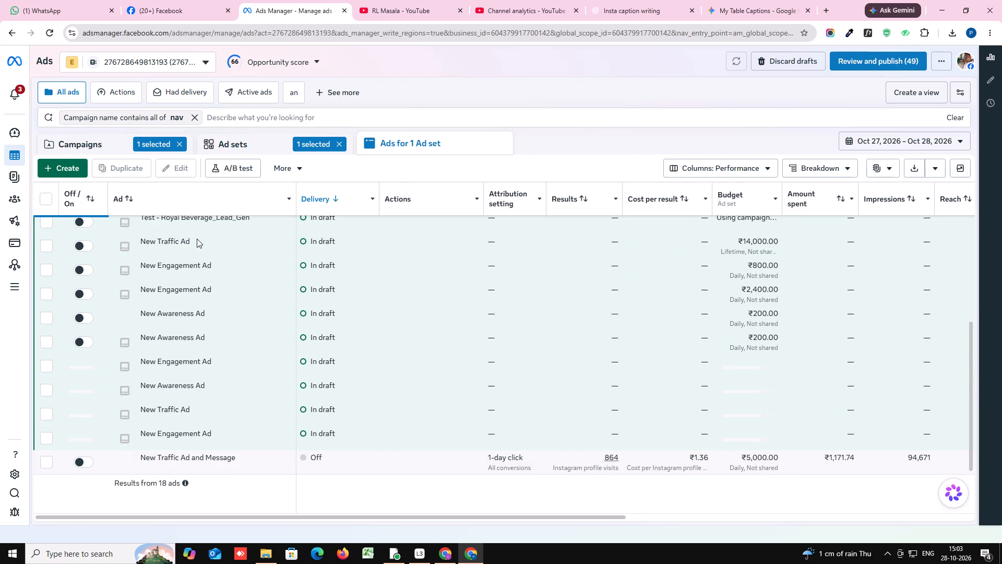
scroll(190, 250, down, 2)
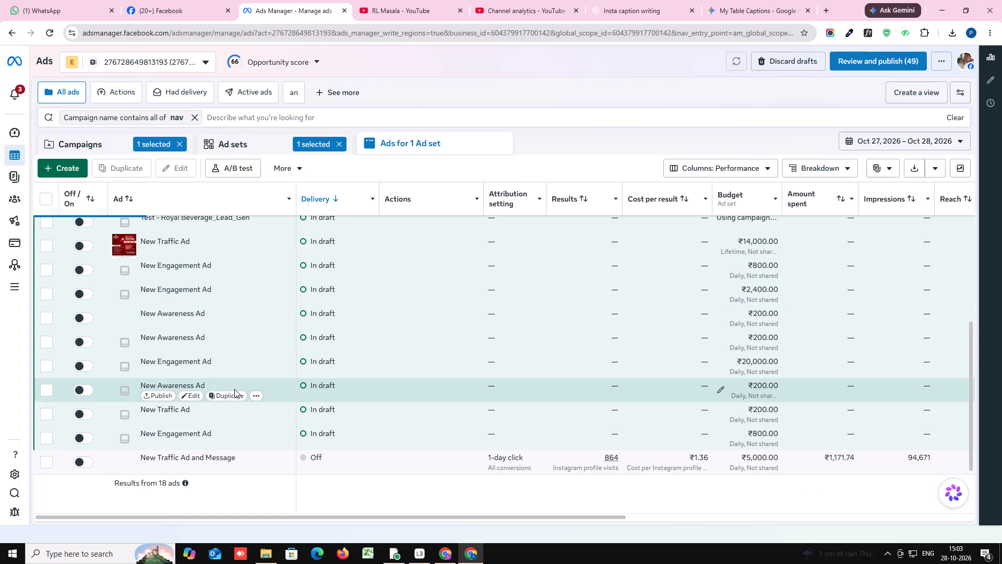
scroll(229, 380, down, 3)
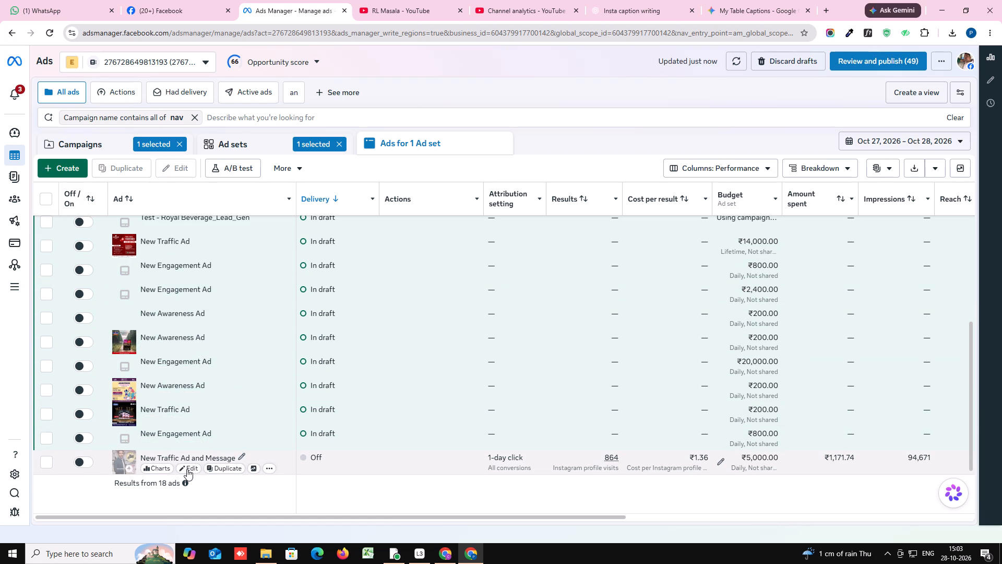
click(187, 469)
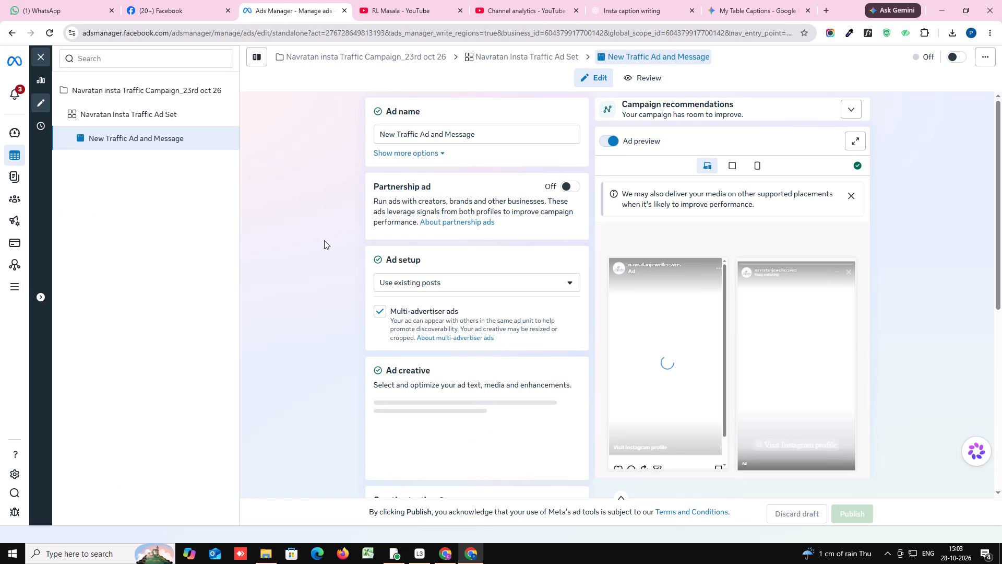
Filter the Instagram posts to today and replace the ad's selected post with the "A SPECIAL INVITATION FROM NAVRATAN JEWELLERS!" reel.
scroll(324, 240, down, 2)
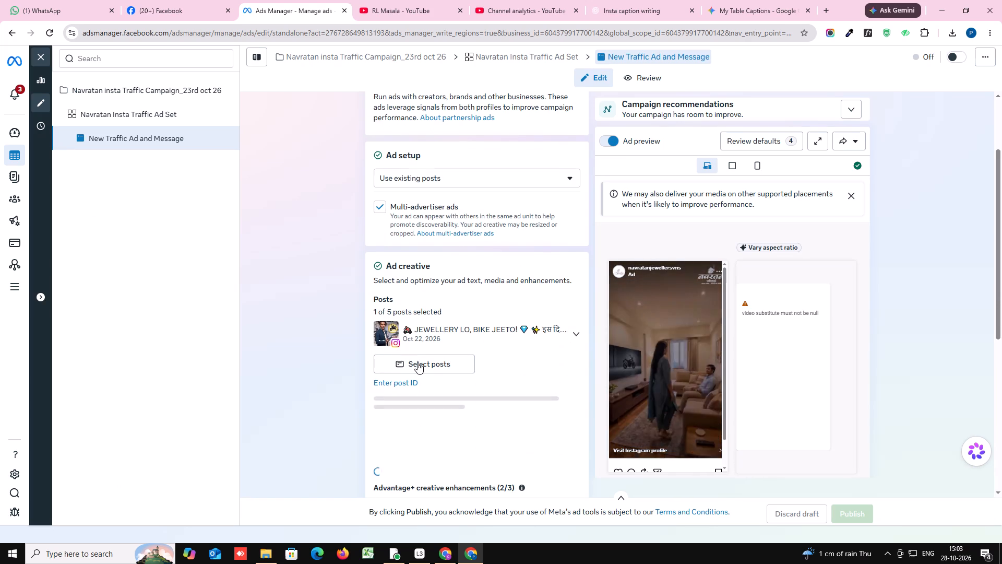
click(418, 362)
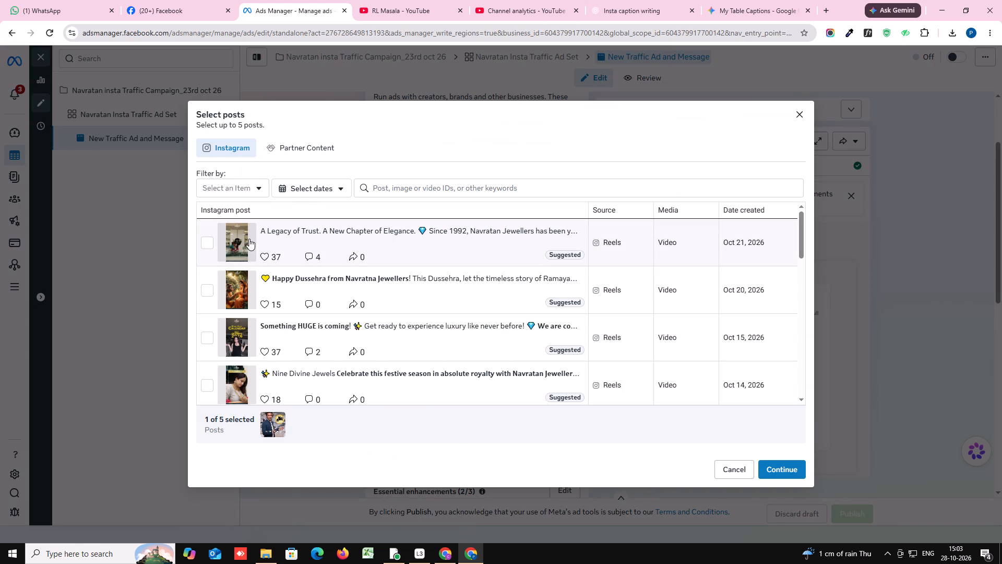
click(309, 186)
click(288, 219)
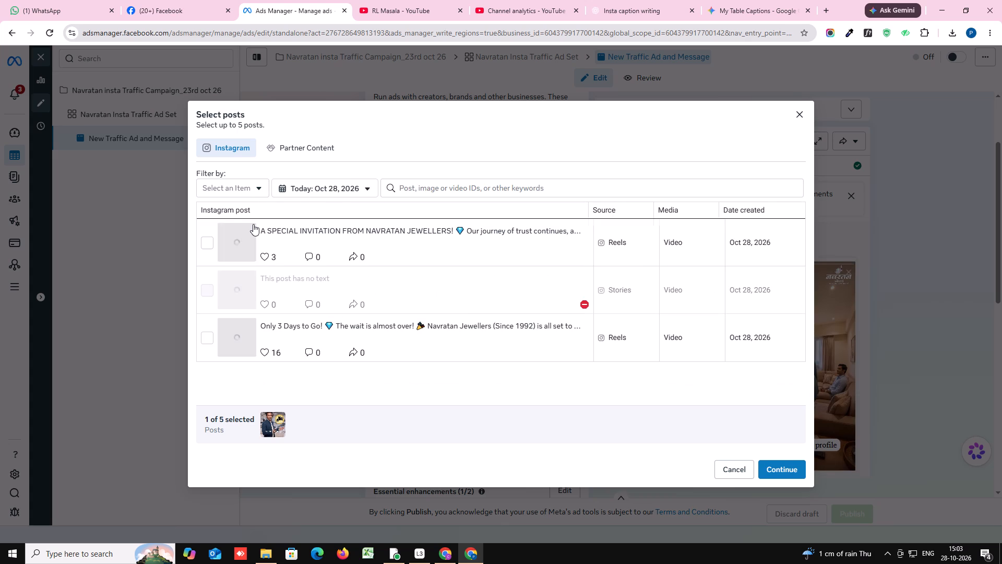
click(205, 245)
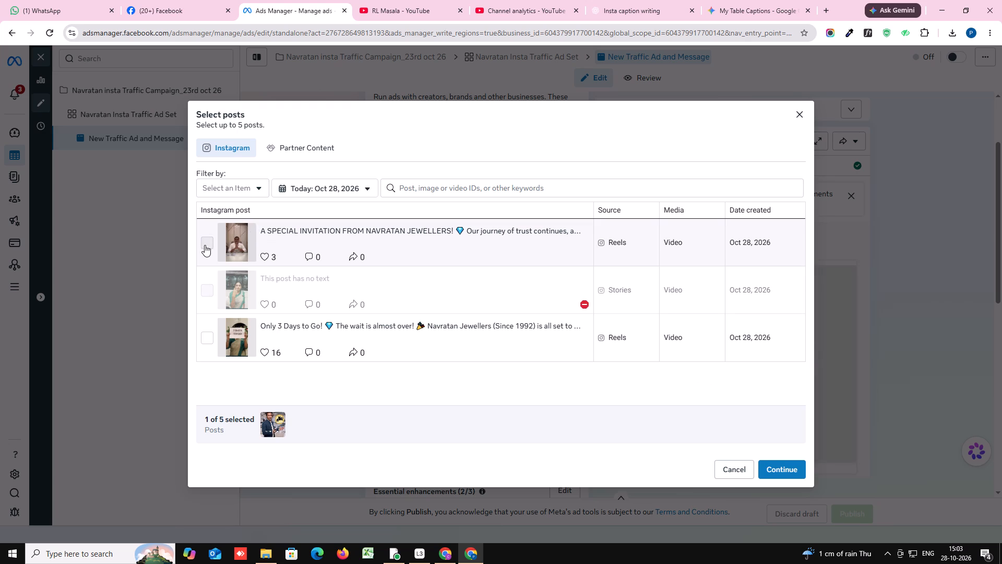
click(269, 423)
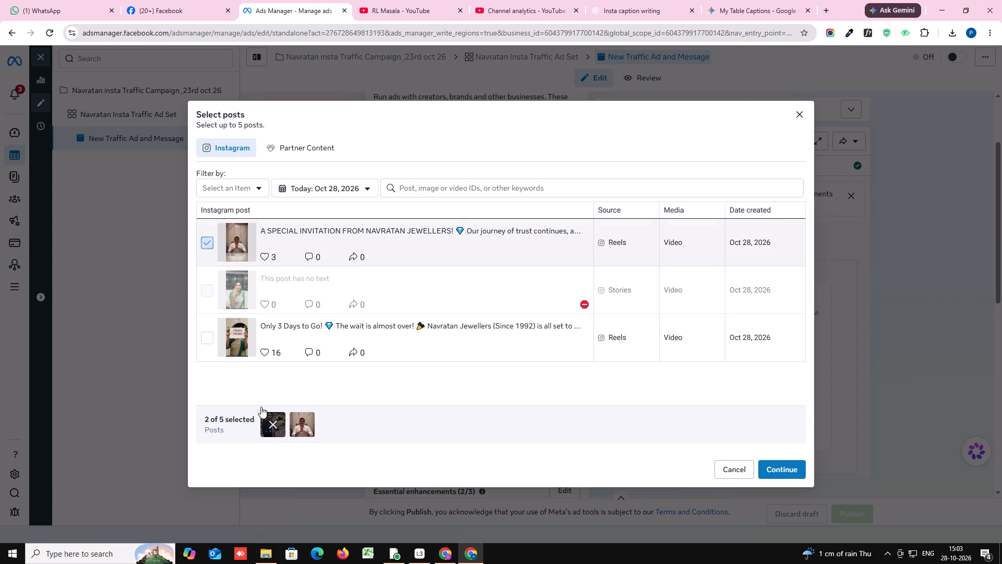
click(771, 467)
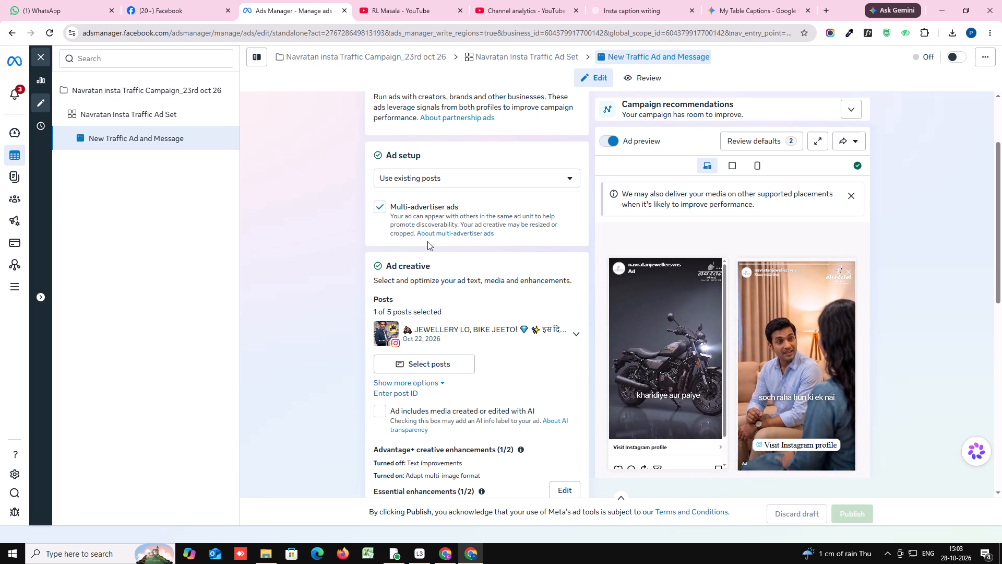
Check the new reel in the ad creative and publish the updated New Traffic Ad and Message.
scroll(337, 284, down, 1)
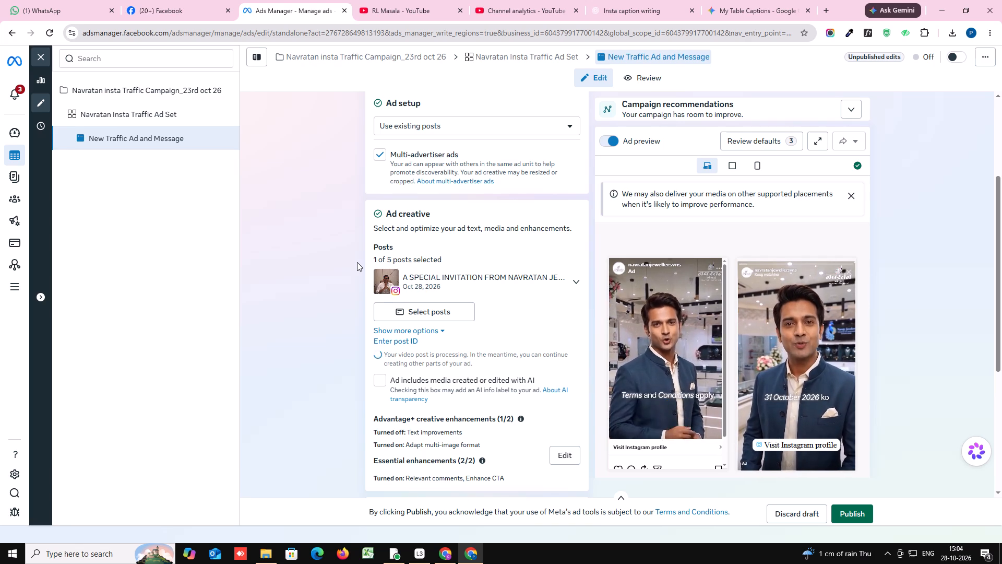
click(861, 511)
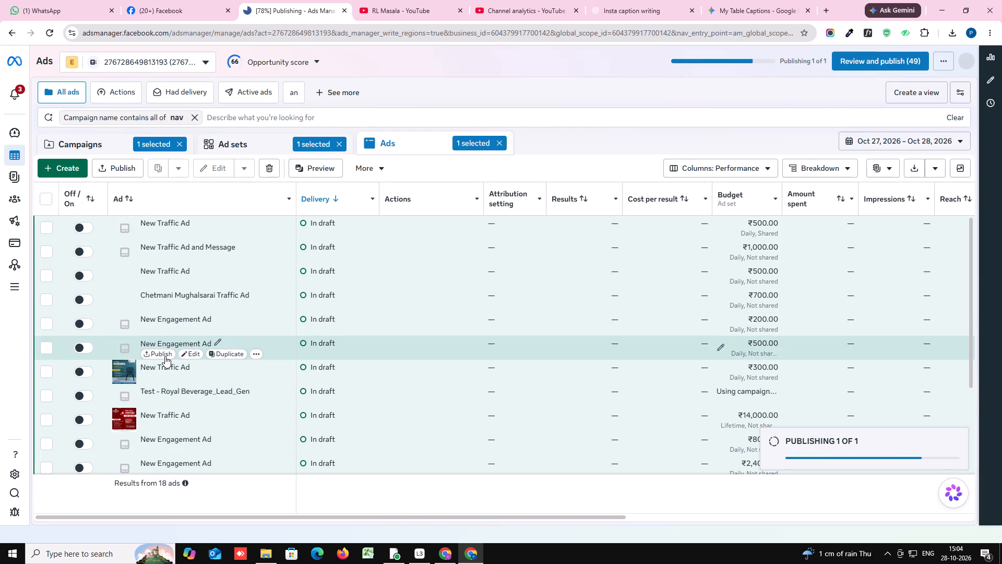
Turn on the published New Traffic Ad and Message in the ads list.
scroll(165, 356, down, 1)
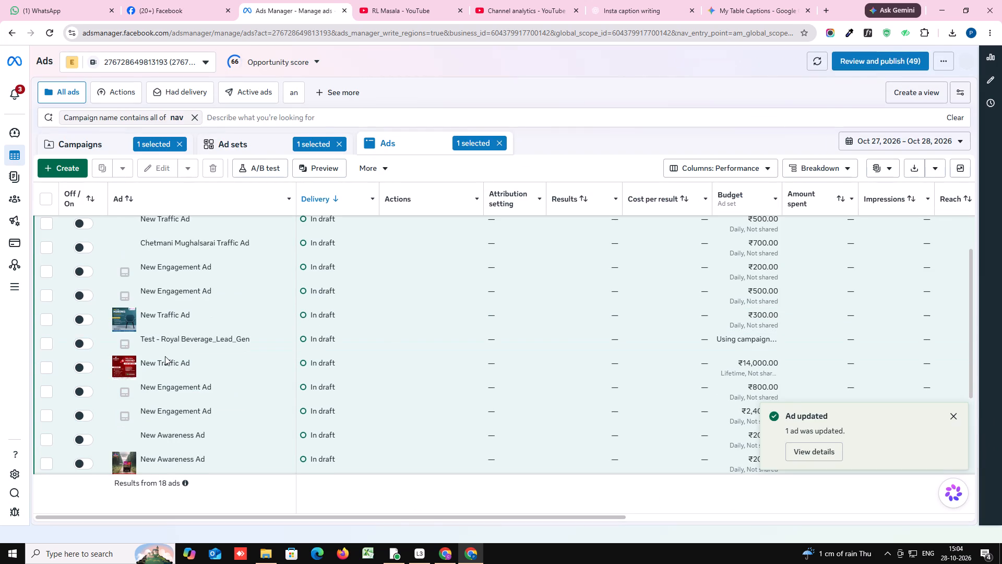
scroll(165, 356, down, 2)
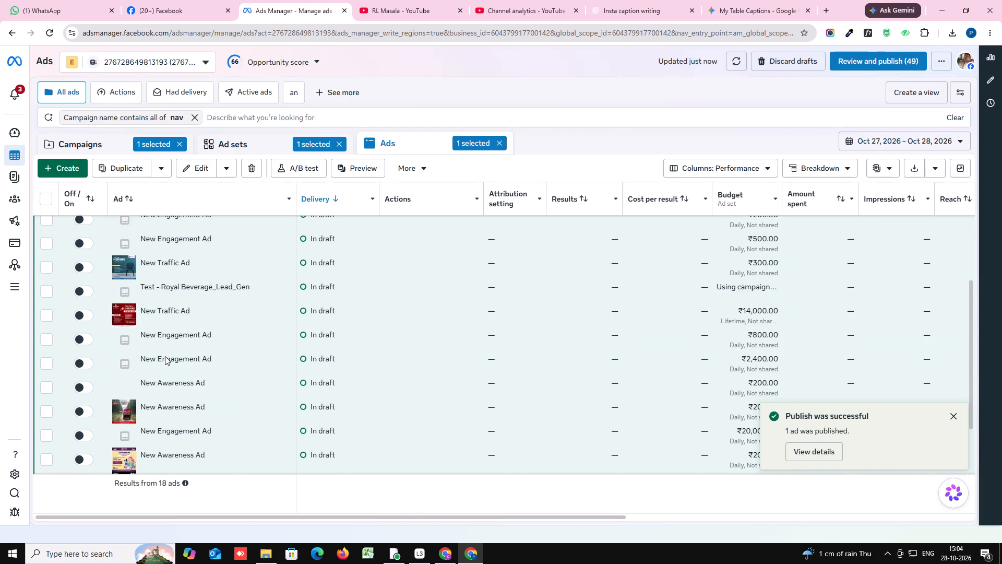
scroll(165, 356, down, 6)
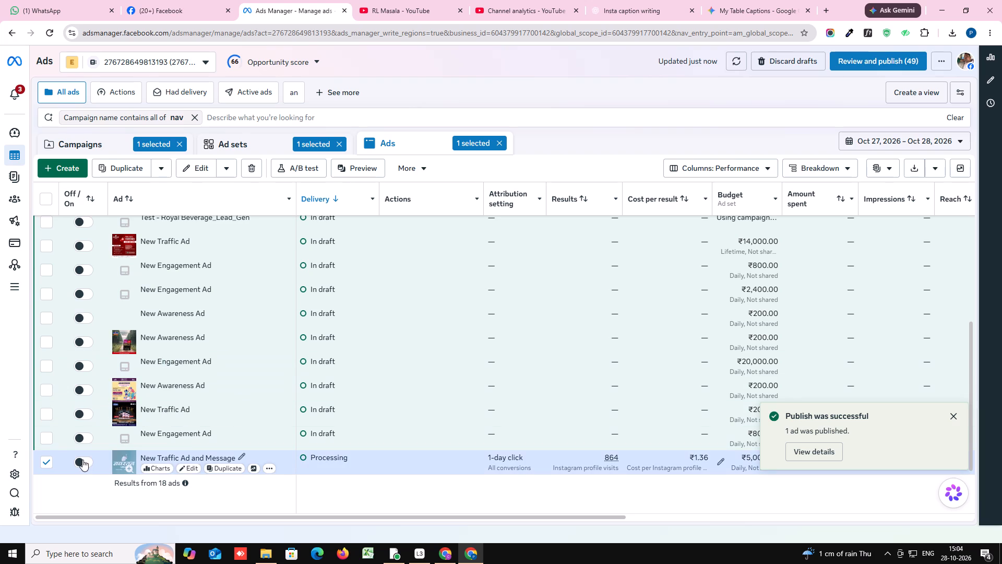
click(82, 460)
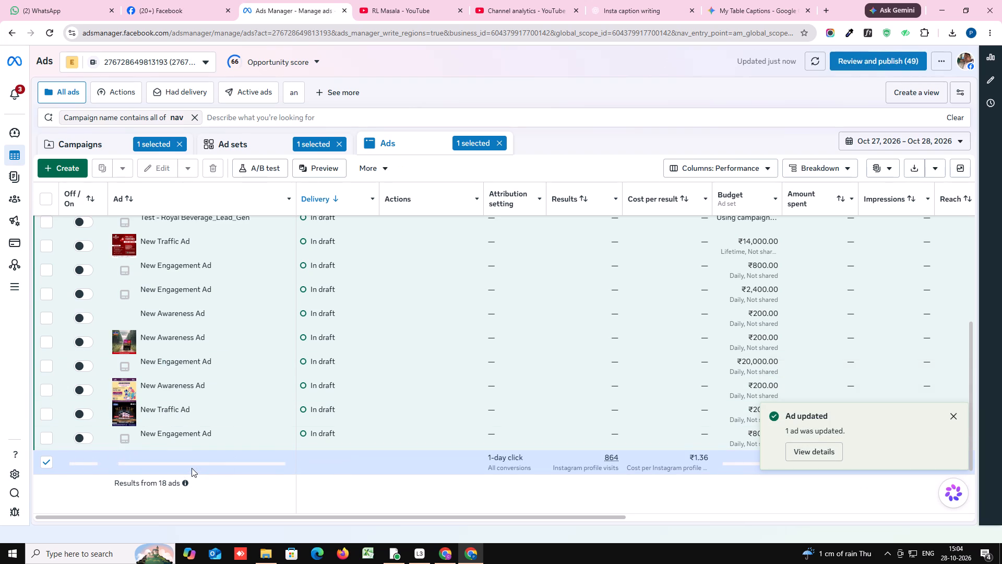
Reopen the New Traffic Ad and Message for editing and open its advanced preview across placements.
click(192, 467)
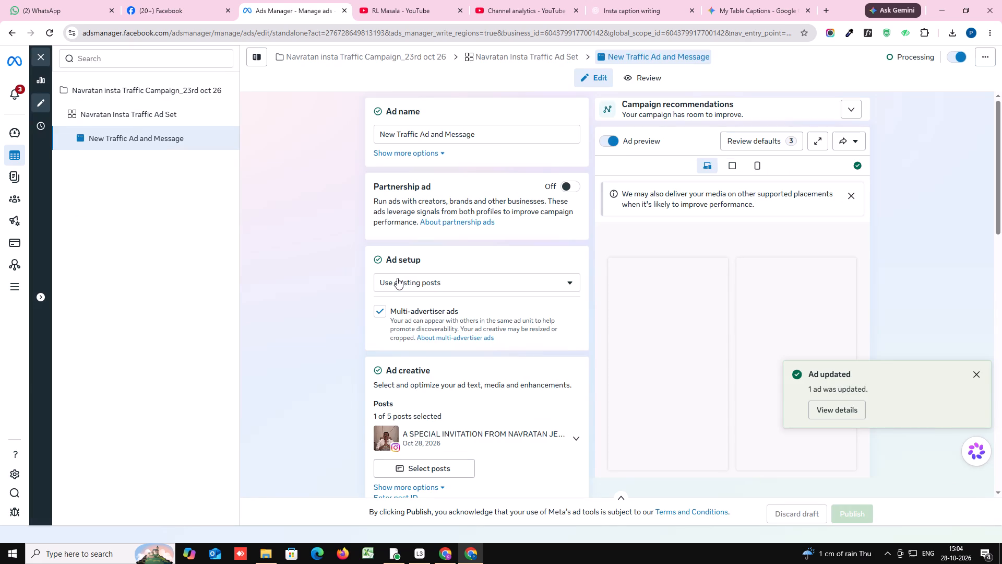
click(981, 369)
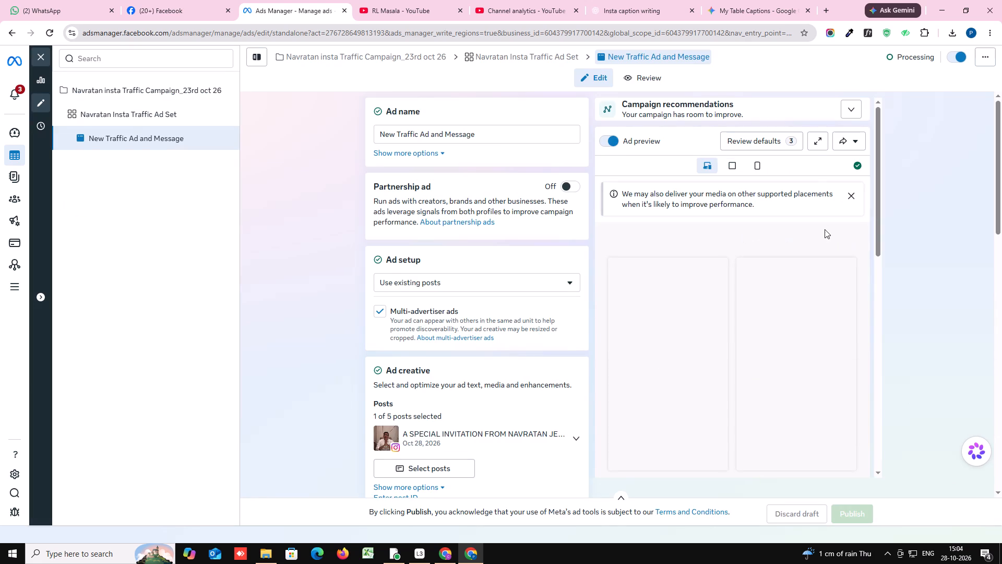
click(818, 143)
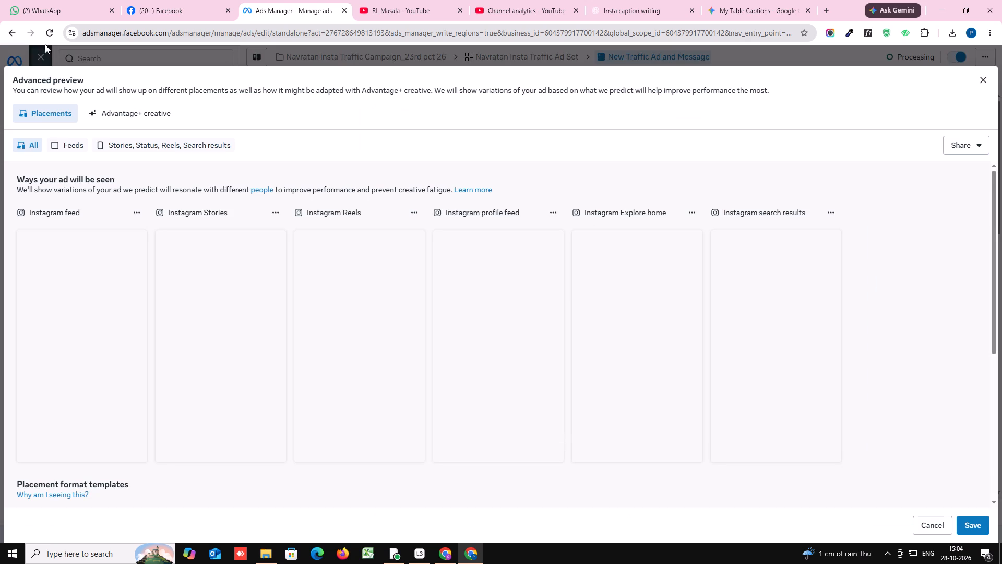
Reload the page with the ad's advanced preview.
click(49, 31)
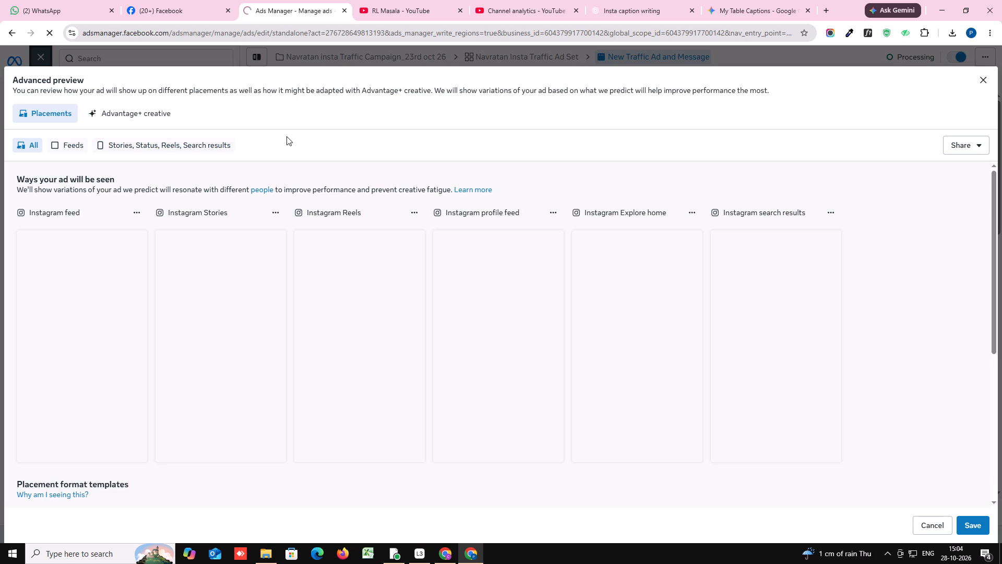
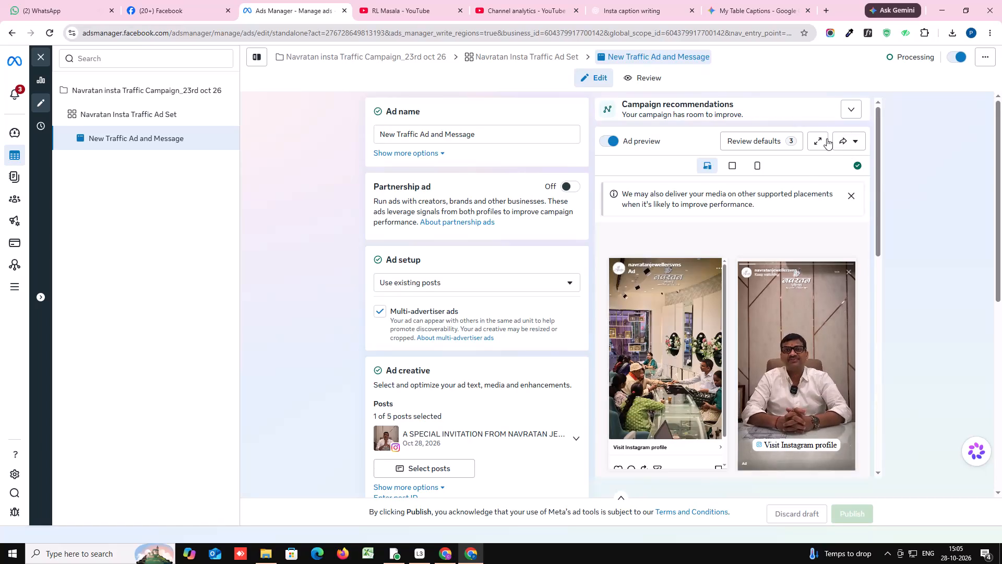
Open the advanced preview of the New Traffic Ad and Message ad.
click(813, 138)
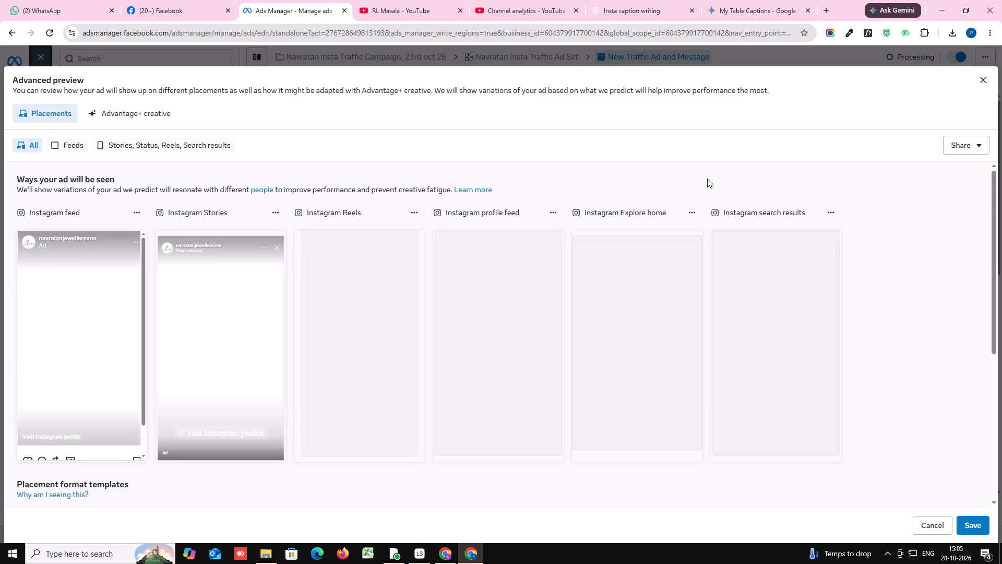
Launch Snipping Tool and capture the row of Instagram placement previews, from Instagram feed to Instagram search results.
click(59, 557)
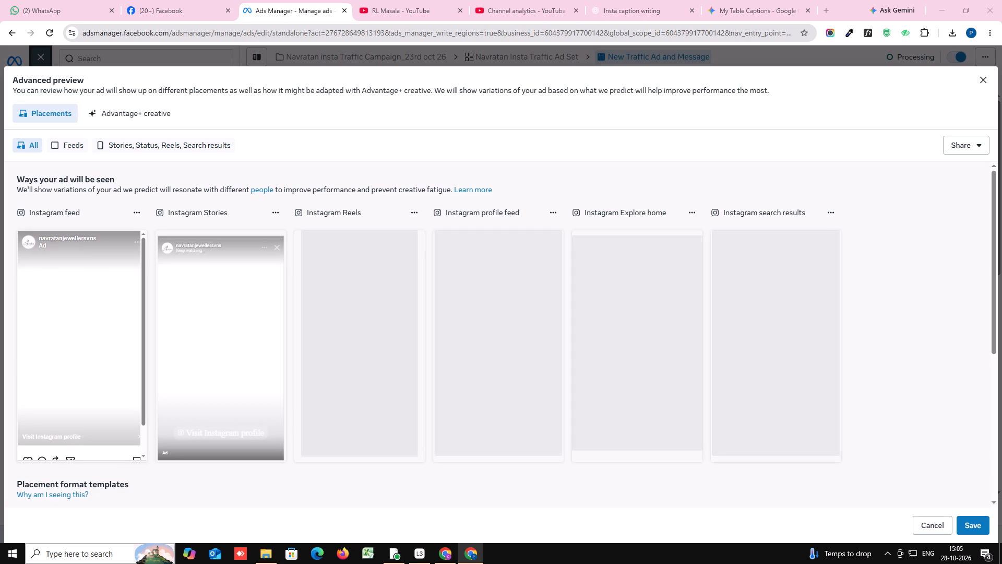
click(78, 553)
click(94, 556)
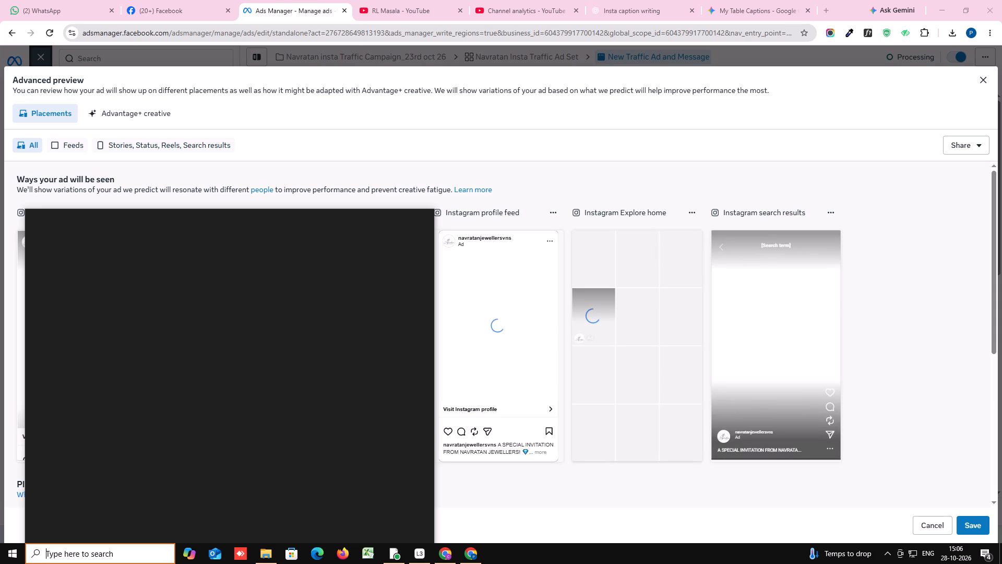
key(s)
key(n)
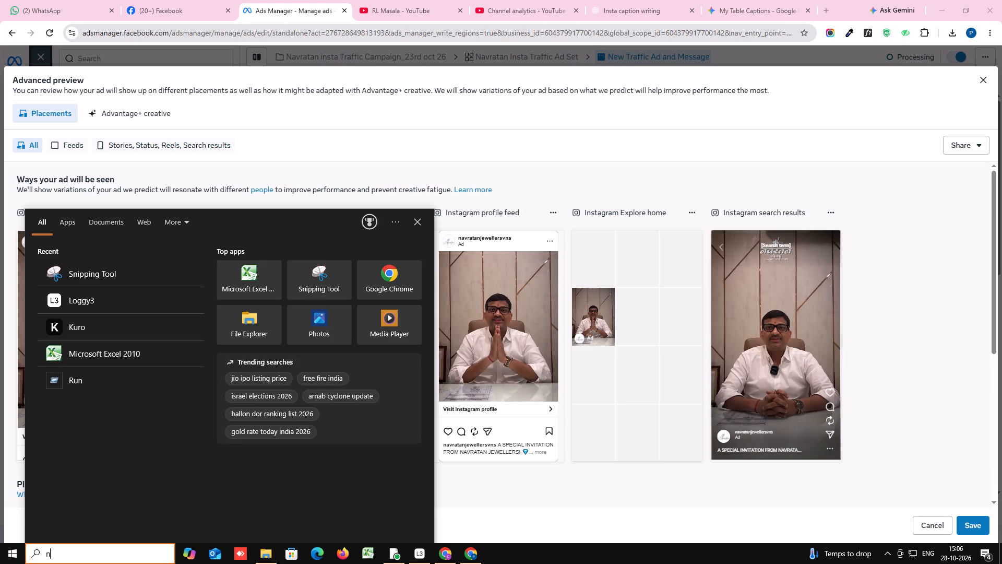
click(101, 273)
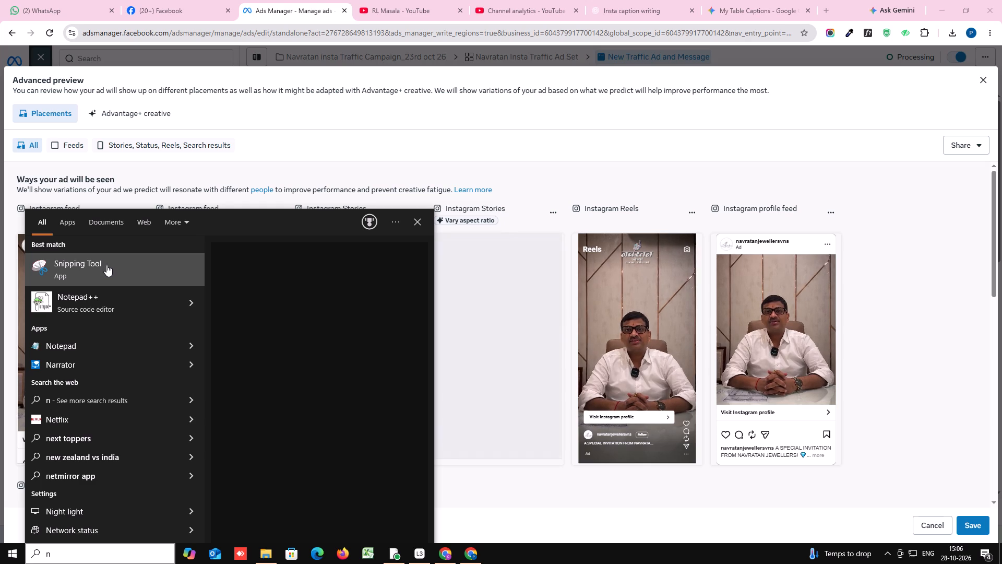
click(106, 265)
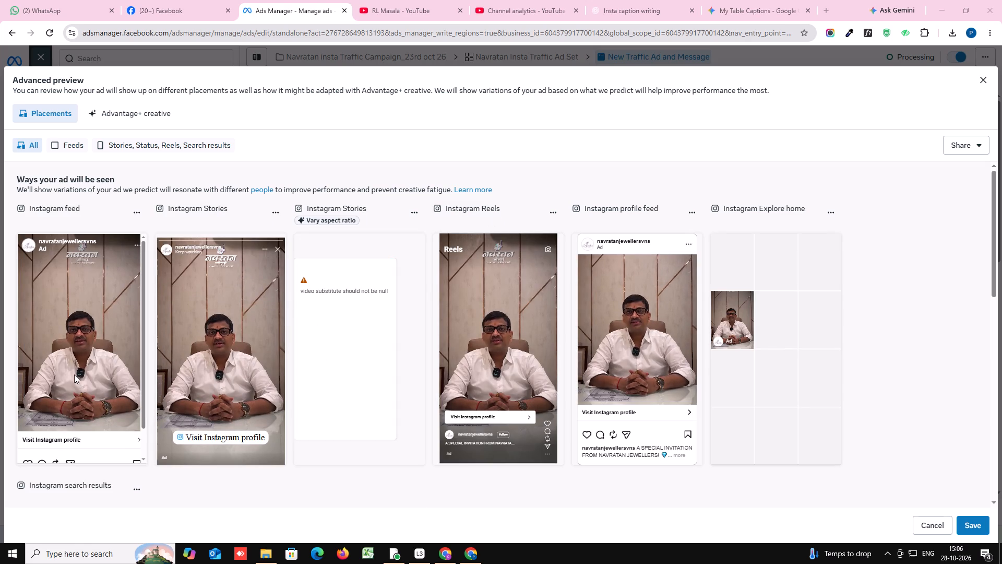
click(634, 507)
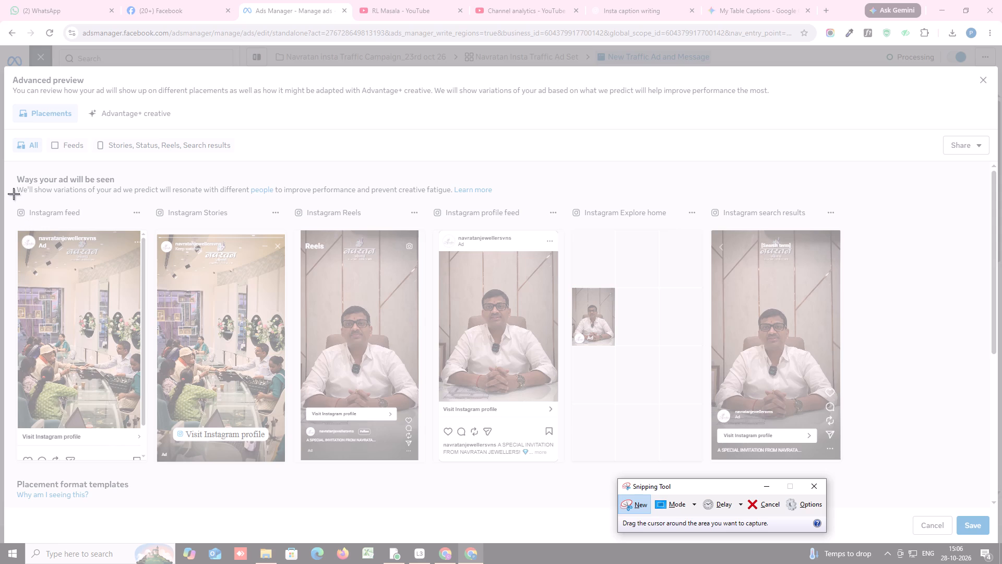
drag(14, 194, 870, 474)
Save the snip of the placement previews under the file name hdhdhdhdh5747.
click(12, 117)
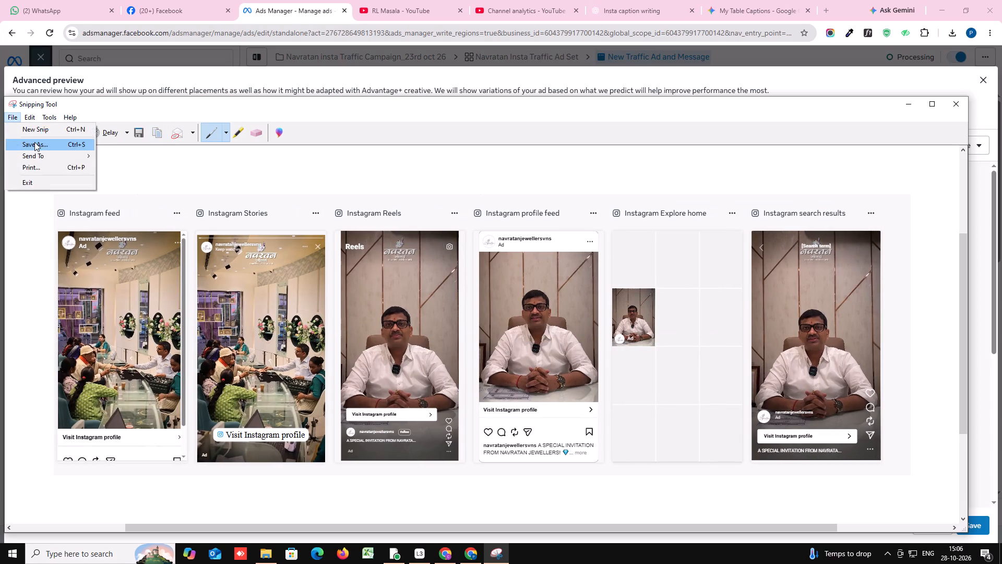
click(35, 143)
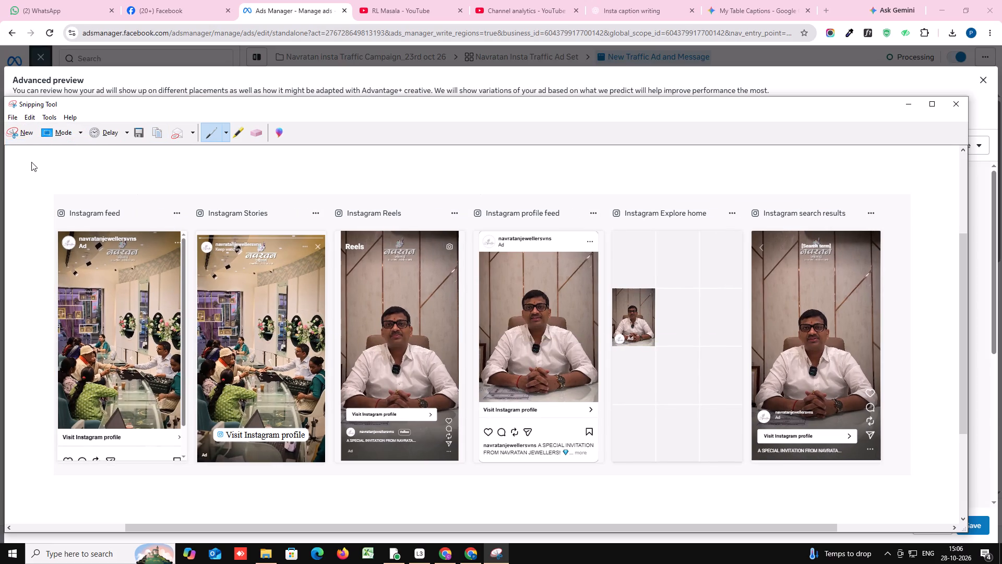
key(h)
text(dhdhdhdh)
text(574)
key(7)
click(415, 387)
Take a new snip of the three Instagram Reels previews under Placement format templates.
click(20, 133)
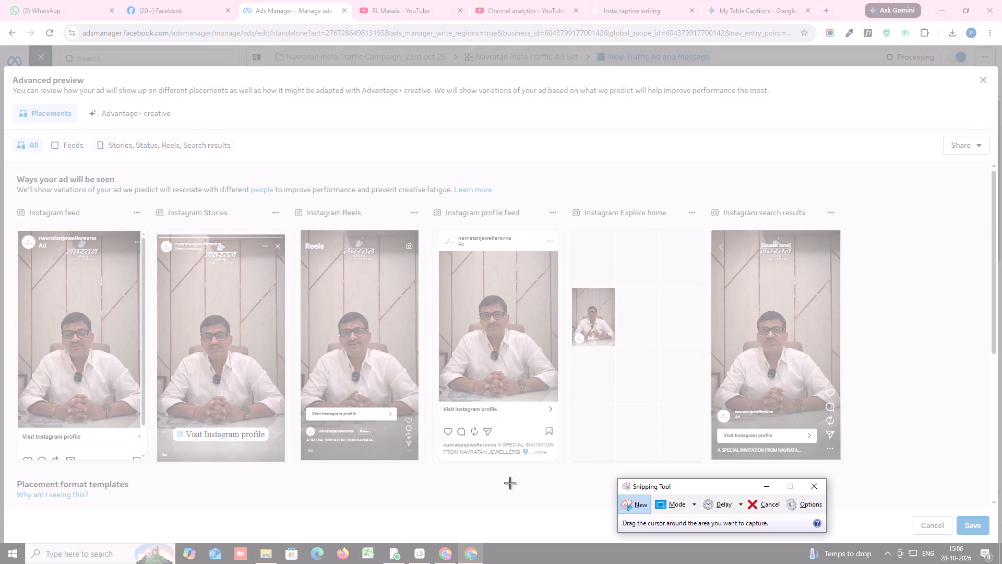
click(631, 506)
scroll(407, 331, down, 4)
scroll(395, 290, down, 2)
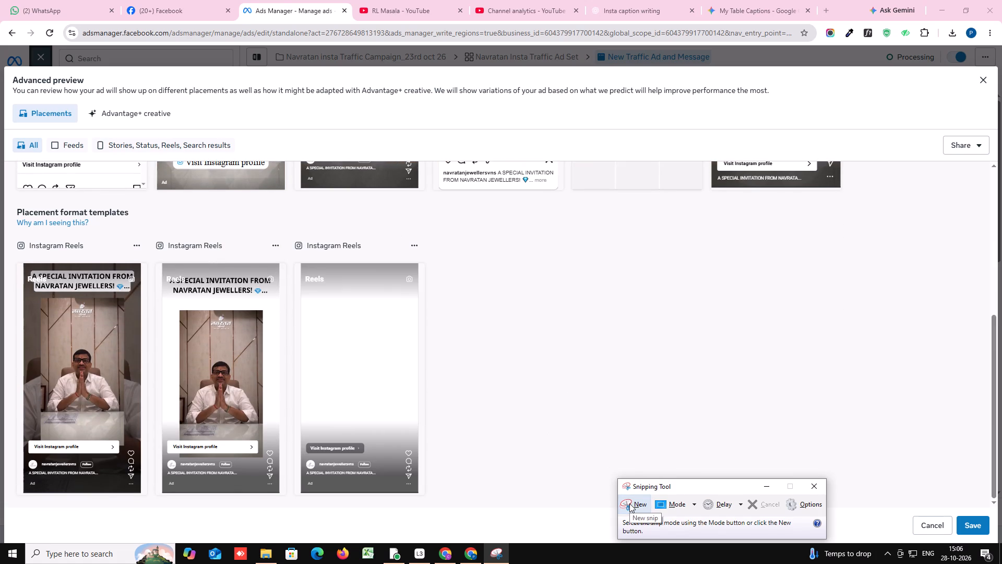
click(629, 503)
drag(0, 230, 400, 357)
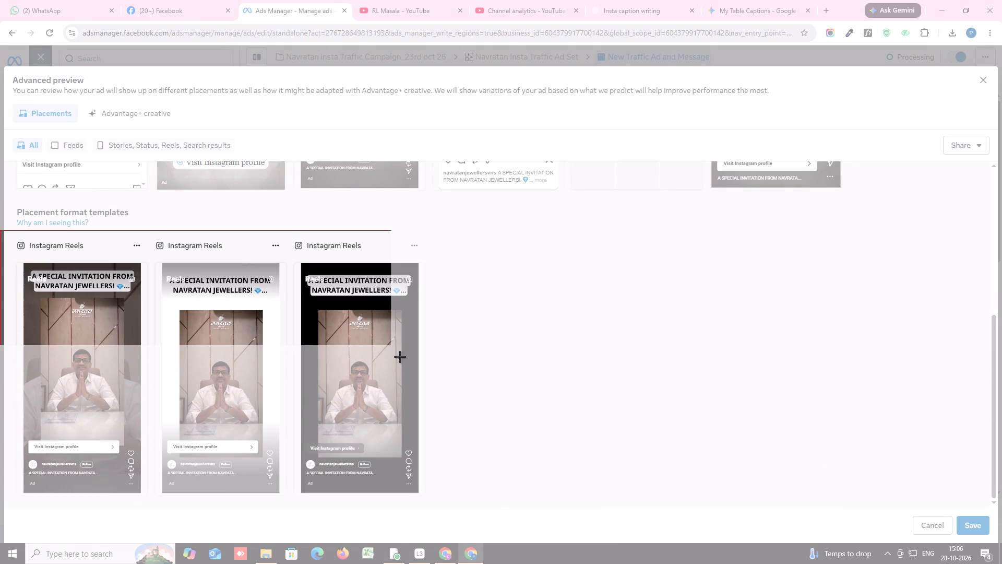
drag(400, 357, 503, 509)
Save the Instagram Reels snip as a PNG named ghdh5h in the Downloads folder.
click(10, 128)
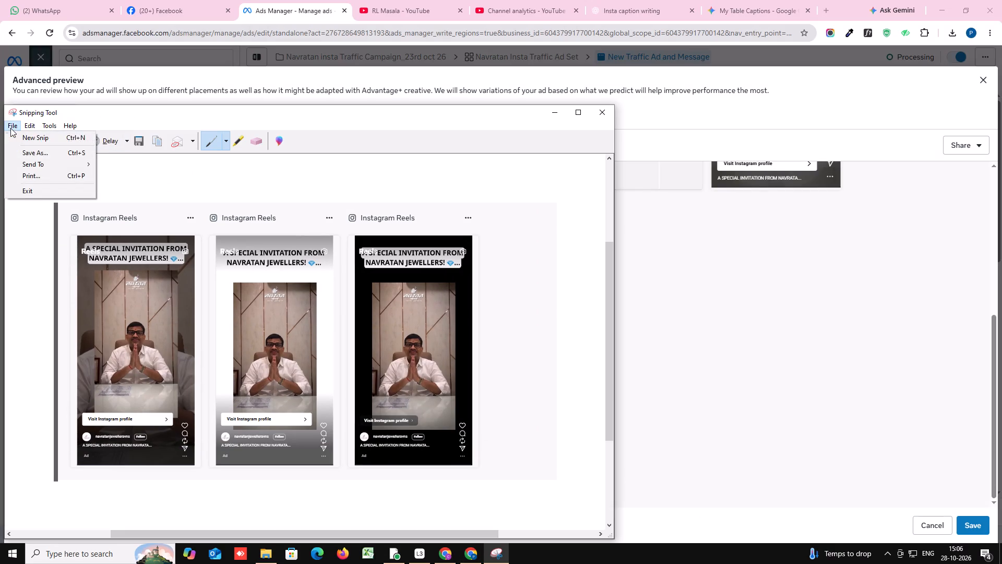
click(33, 149)
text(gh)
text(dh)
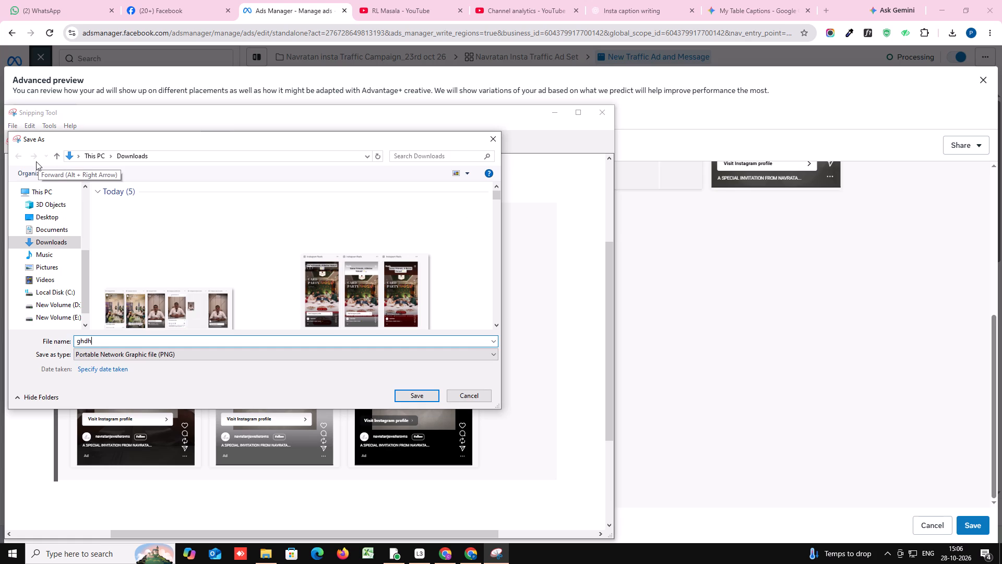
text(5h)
click(398, 397)
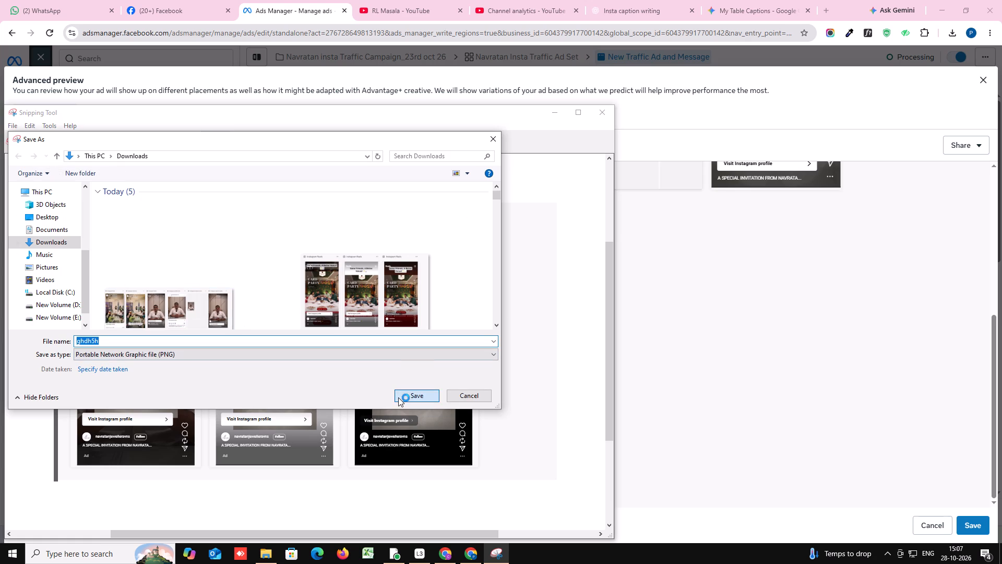
Save the advanced preview in Ads Manager and publish the New Traffic Ad and Message ad.
click(970, 524)
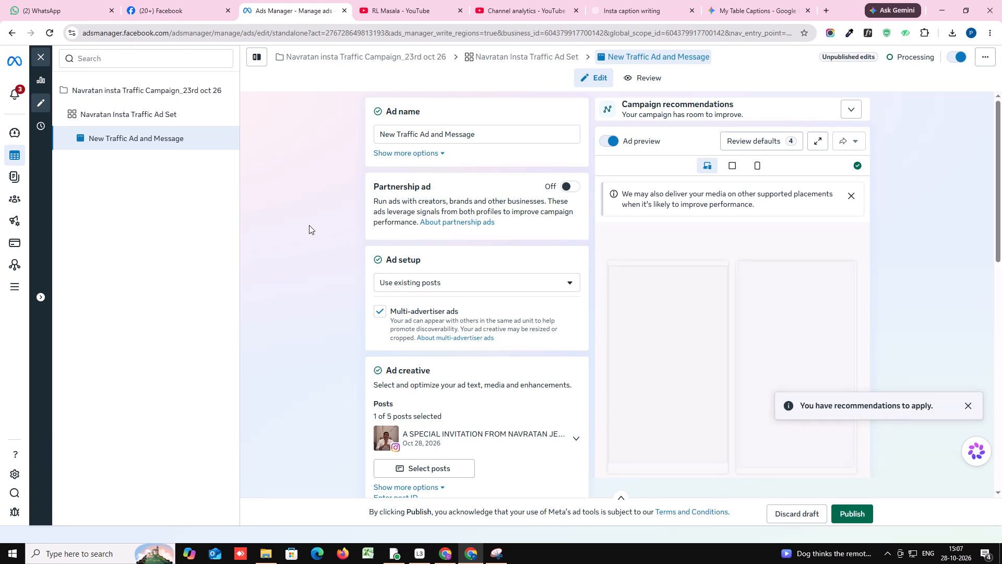
click(852, 510)
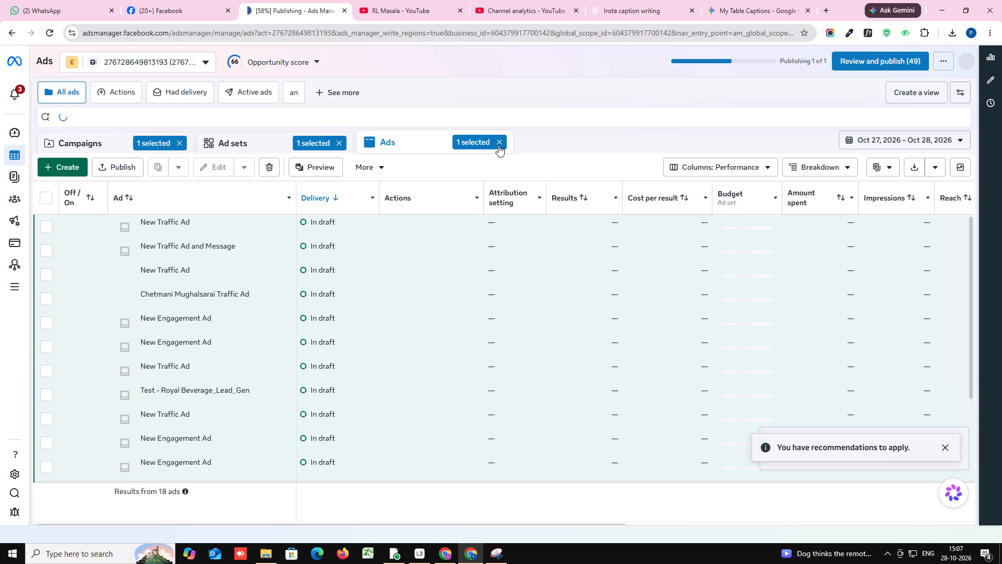
Look through the ads list, clear its ad selection, and switch to the ad sets list.
scroll(276, 296, down, 7)
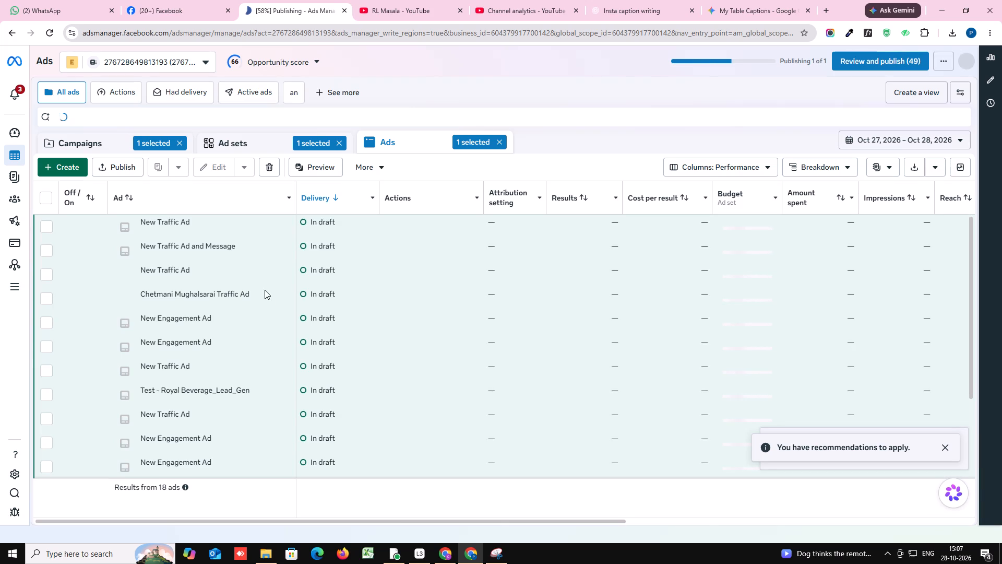
scroll(218, 275, down, 5)
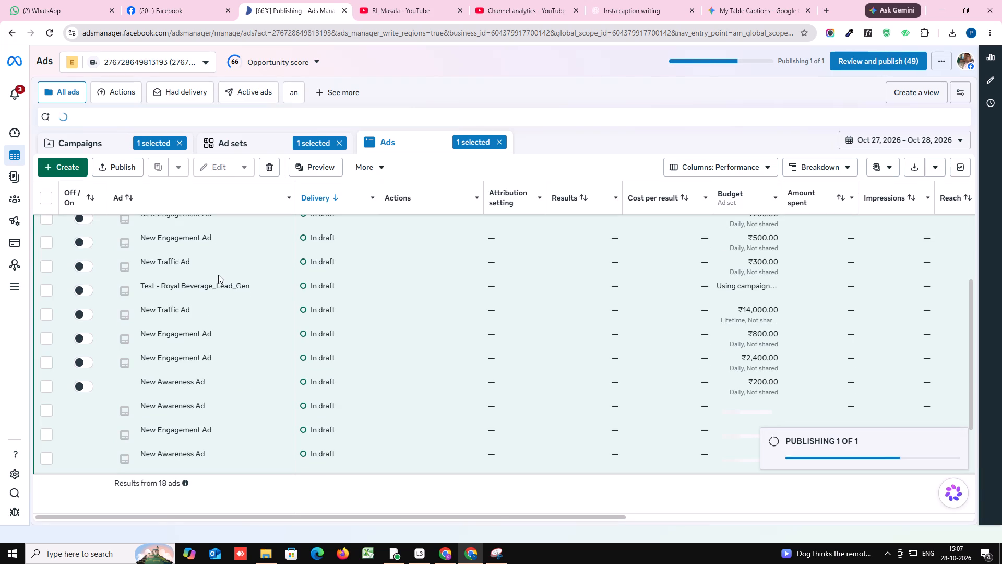
scroll(218, 275, down, 4)
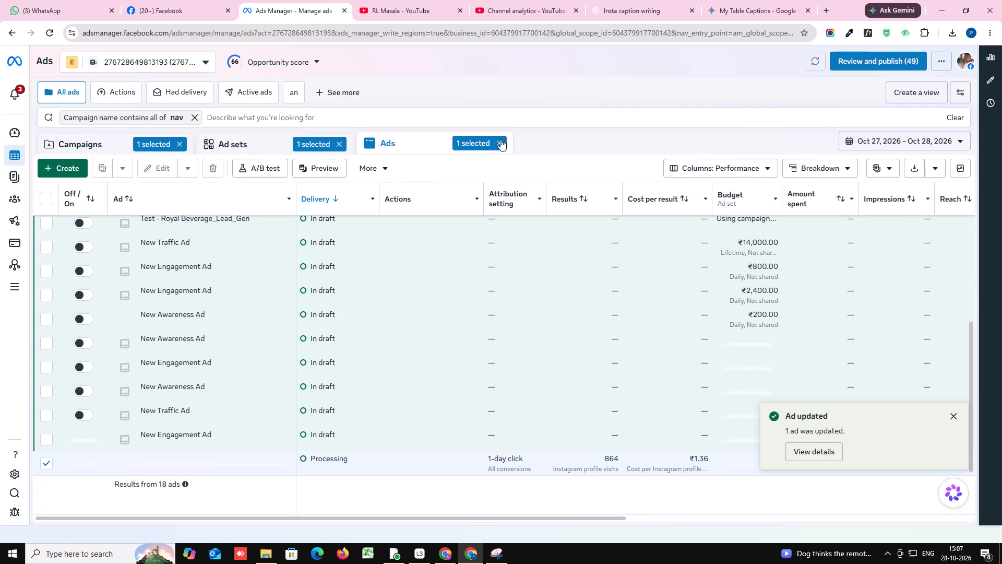
scroll(296, 295, down, 2)
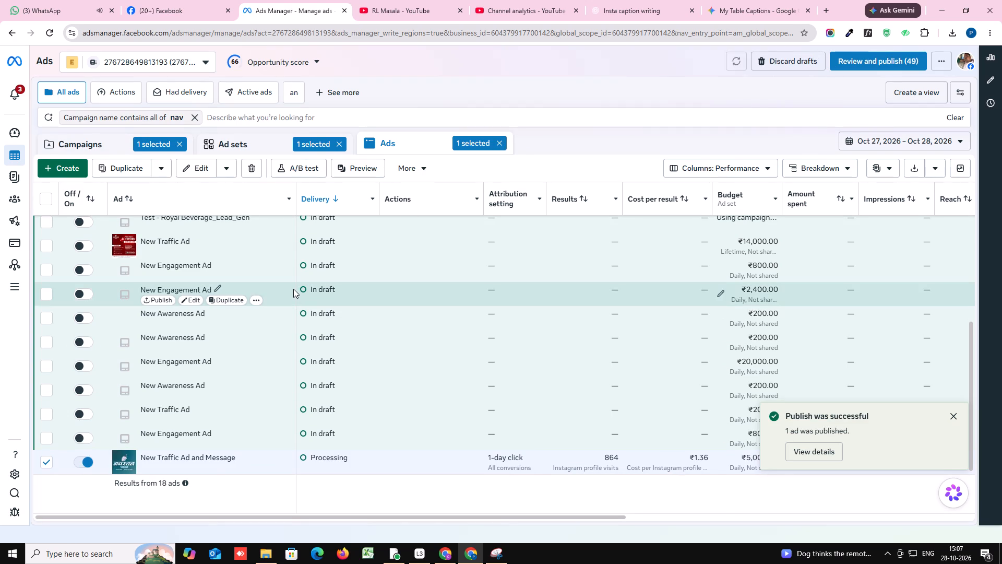
click(503, 144)
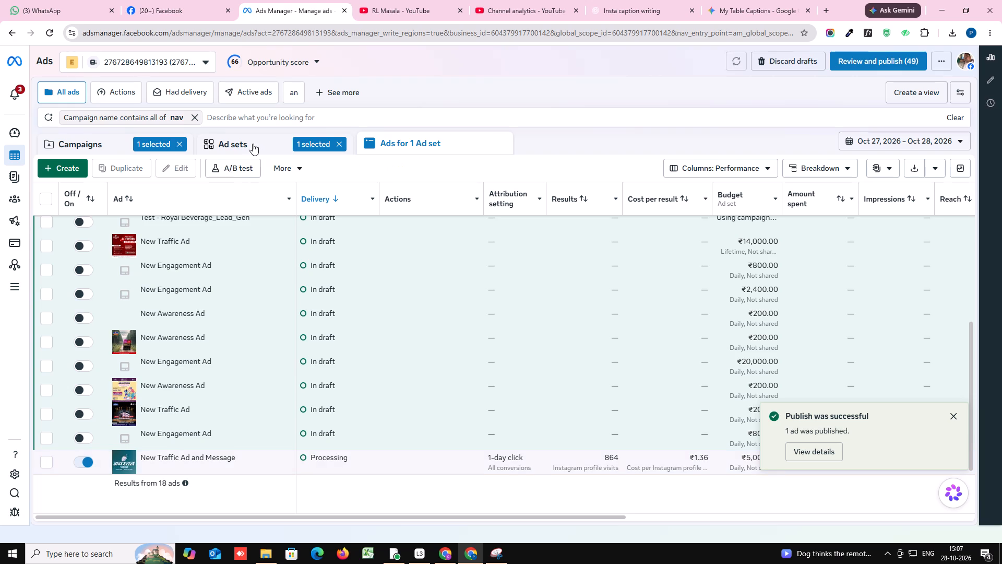
click(252, 142)
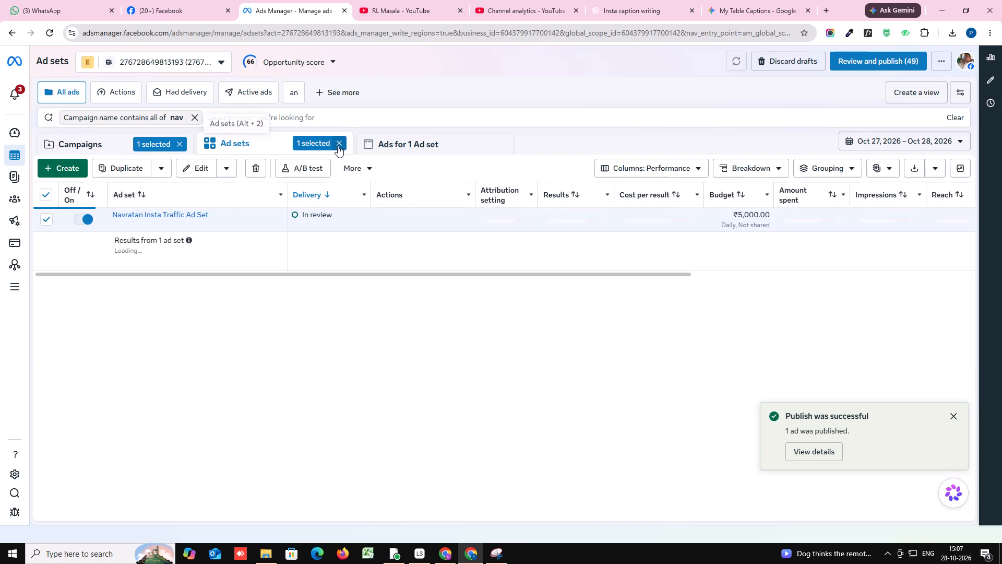
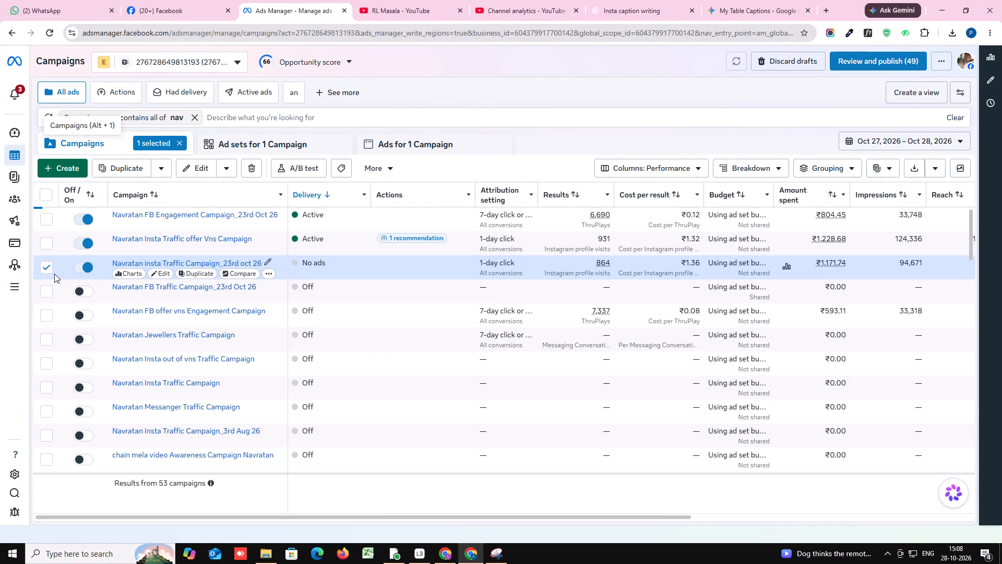
Select only the Navratan FB offer vns Engagement Campaign in the campaigns list and turn it on.
click(45, 267)
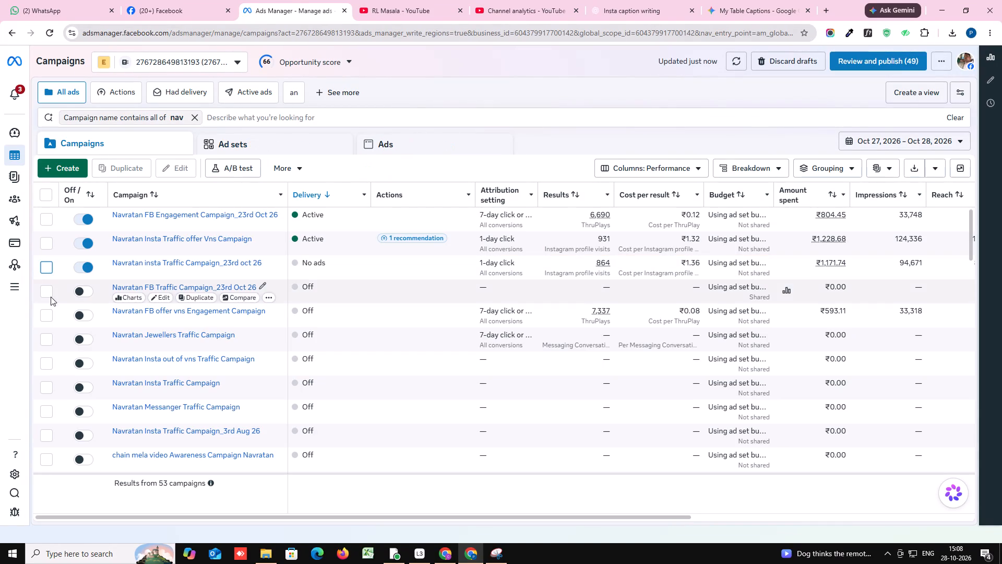
click(50, 313)
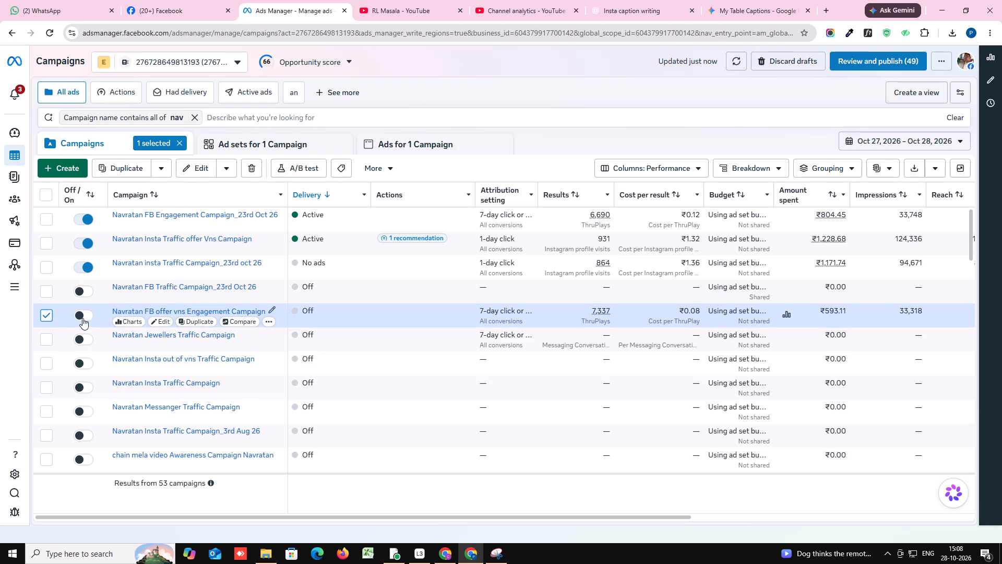
click(82, 314)
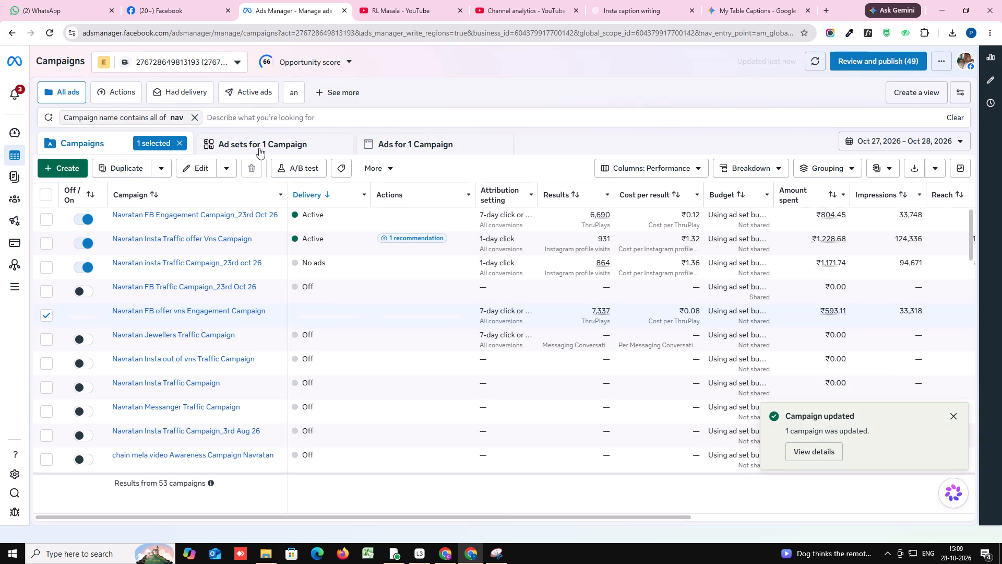
Open the ad sets list of the Navratan FB offer vns Engagement Campaign and reload the page.
click(262, 145)
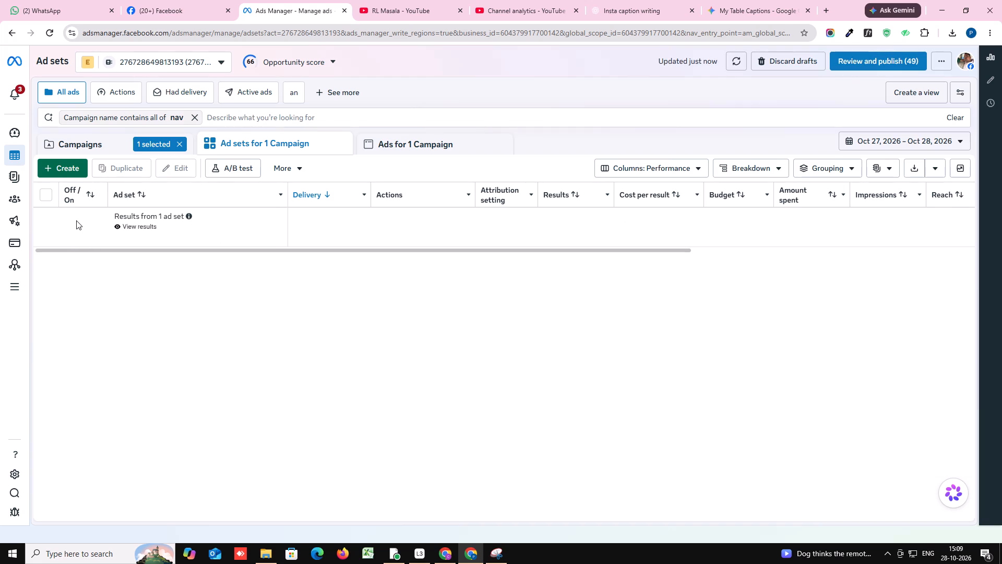
click(77, 222)
click(49, 31)
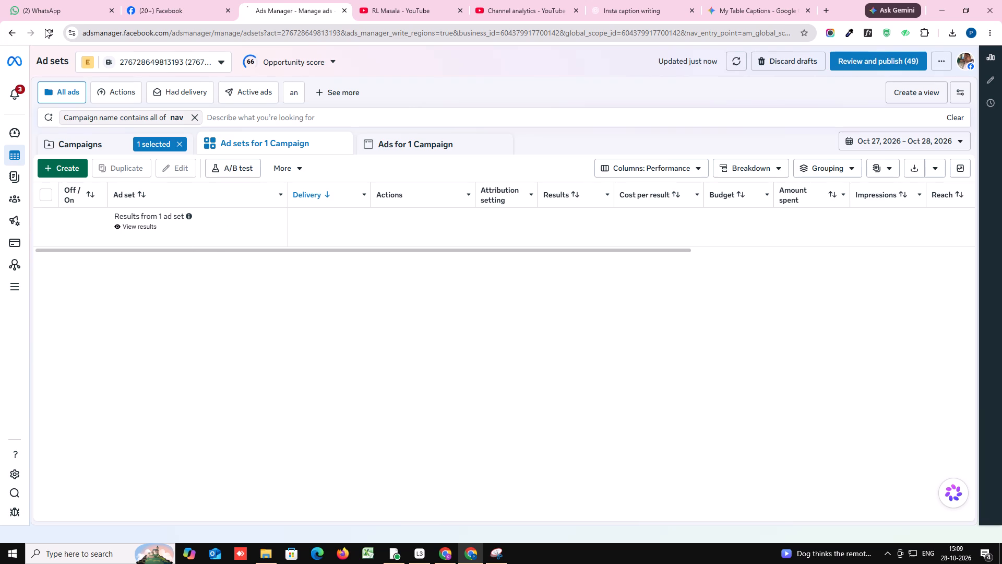
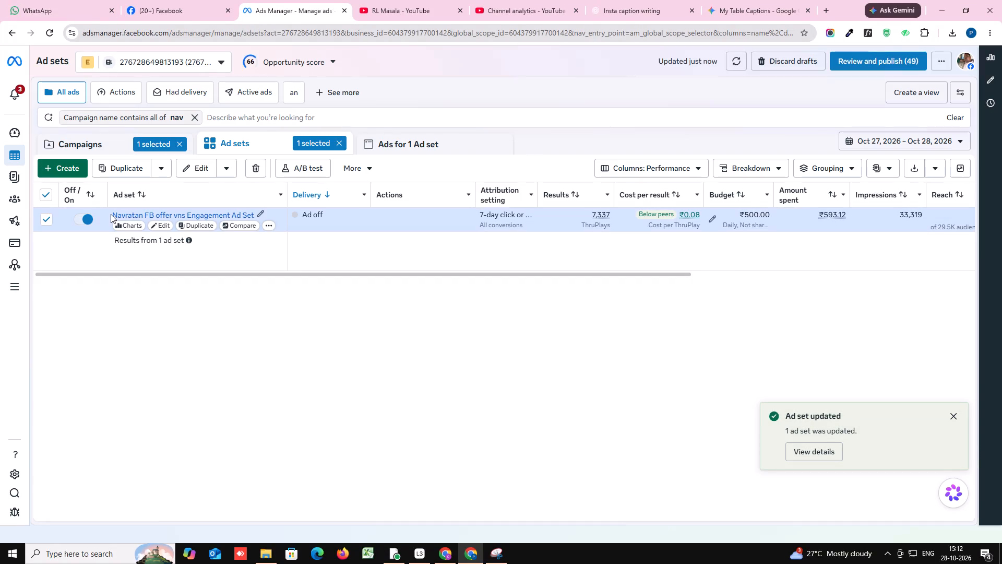
Set the daily budget of the Navratan FB offer vns Engagement Ad Set to ₹2,000 and publish the change.
click(714, 214)
click(716, 298)
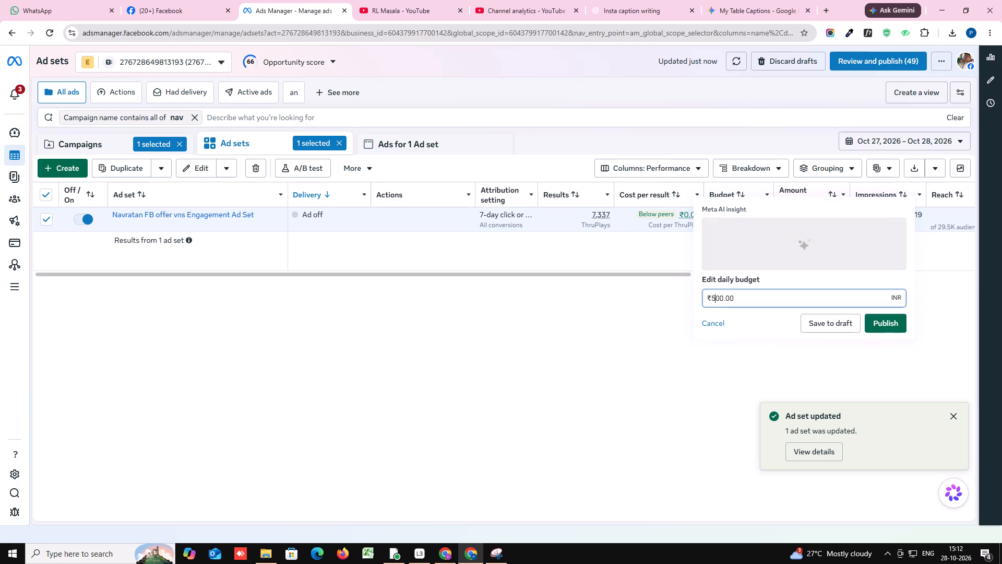
key(BackSpace)
key(2)
key(0)
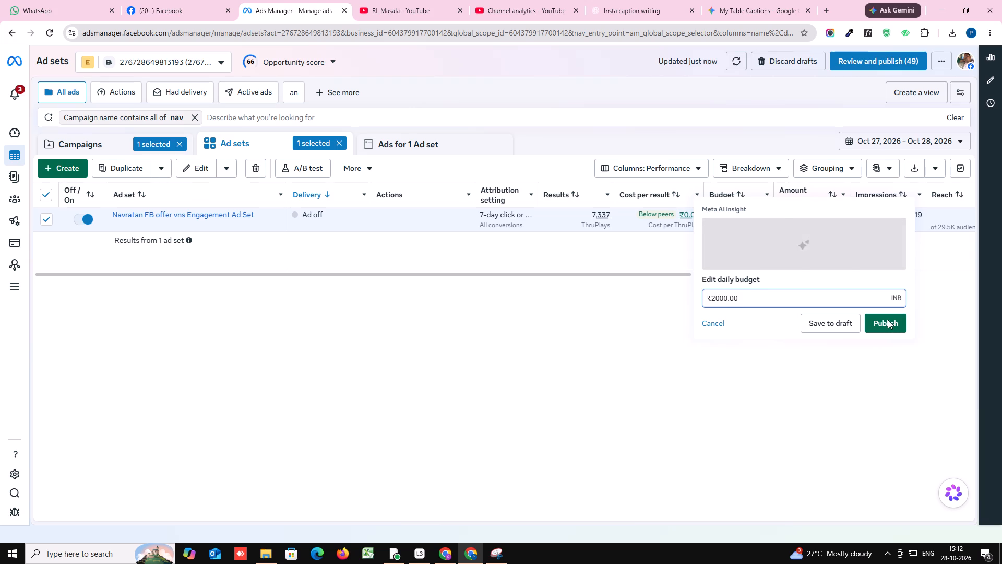
click(879, 353)
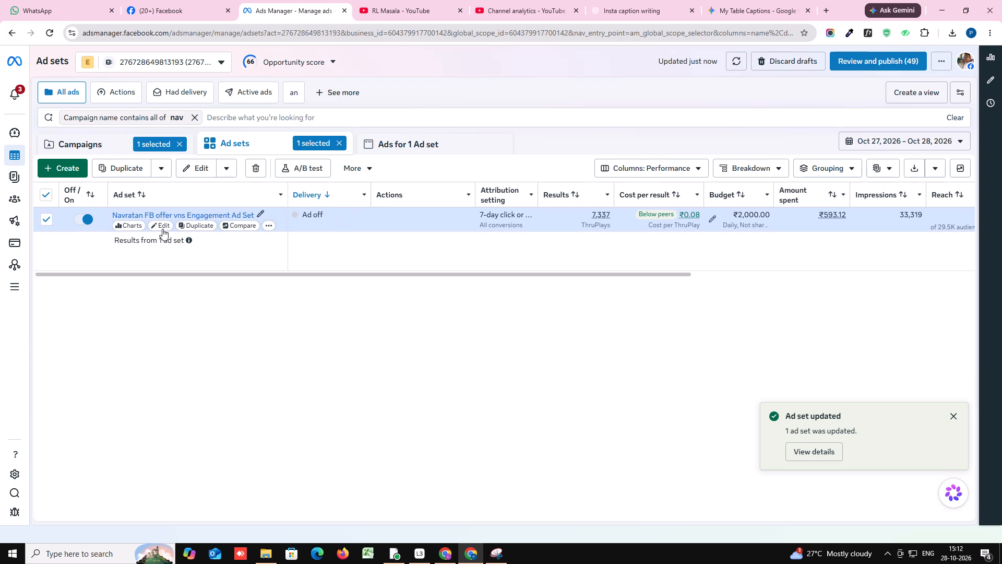
Open the Navratan FB offer vns Engagement Ad Set for editing and examine its budget and schedule settings.
click(161, 227)
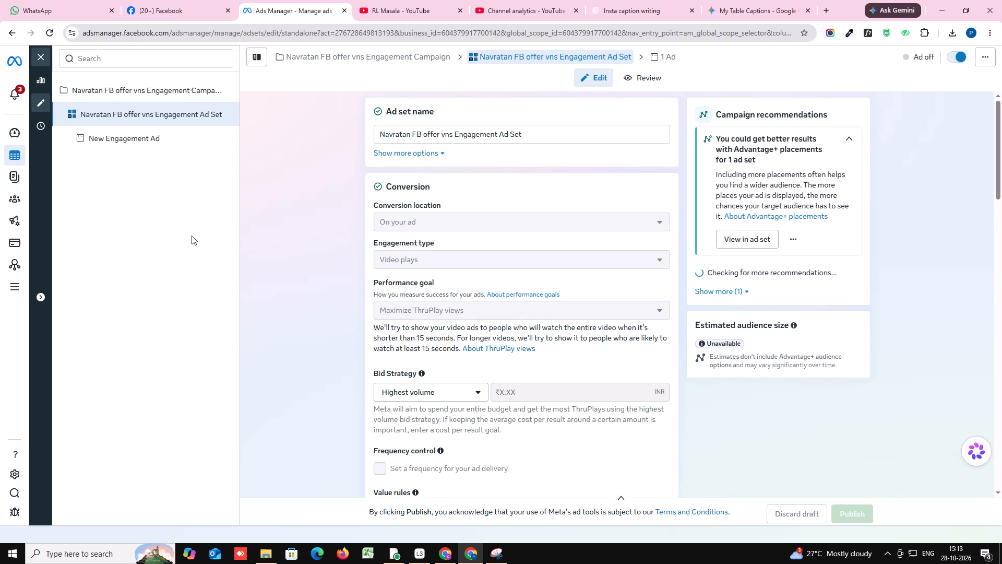
scroll(509, 120, down, 5)
scroll(445, 322, down, 4)
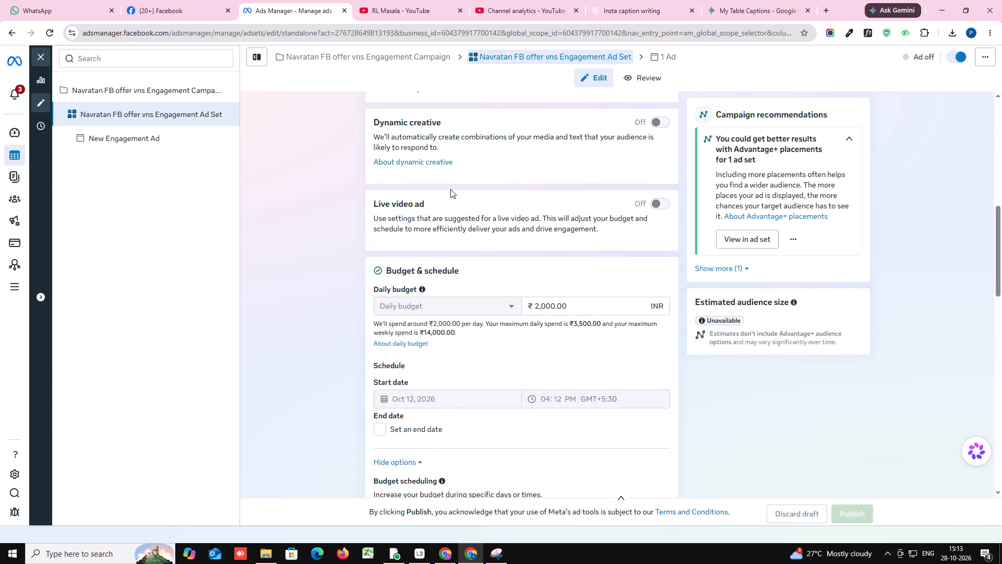
scroll(491, 196, down, 6)
scroll(371, 202, down, 5)
scroll(350, 277, down, 3)
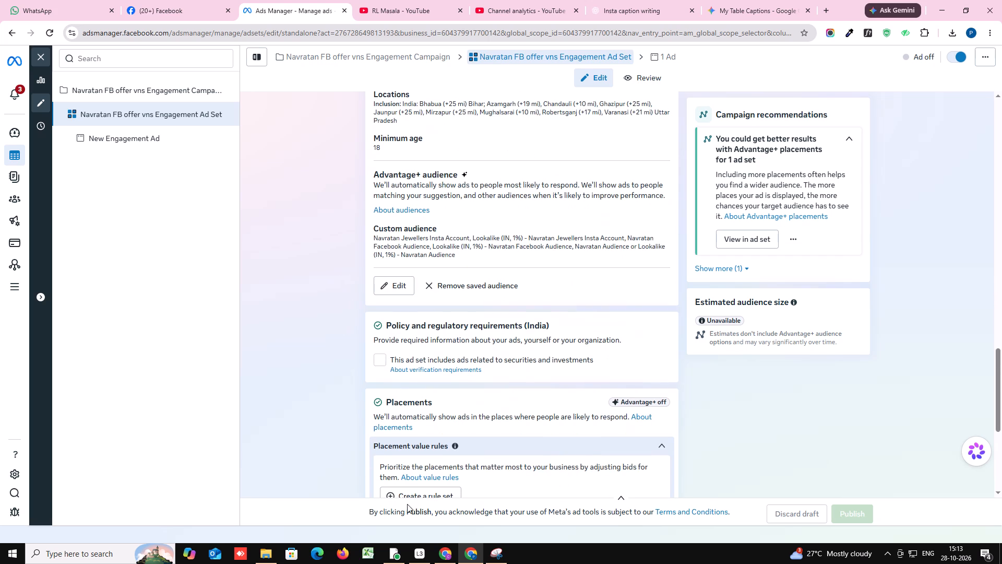
click(120, 136)
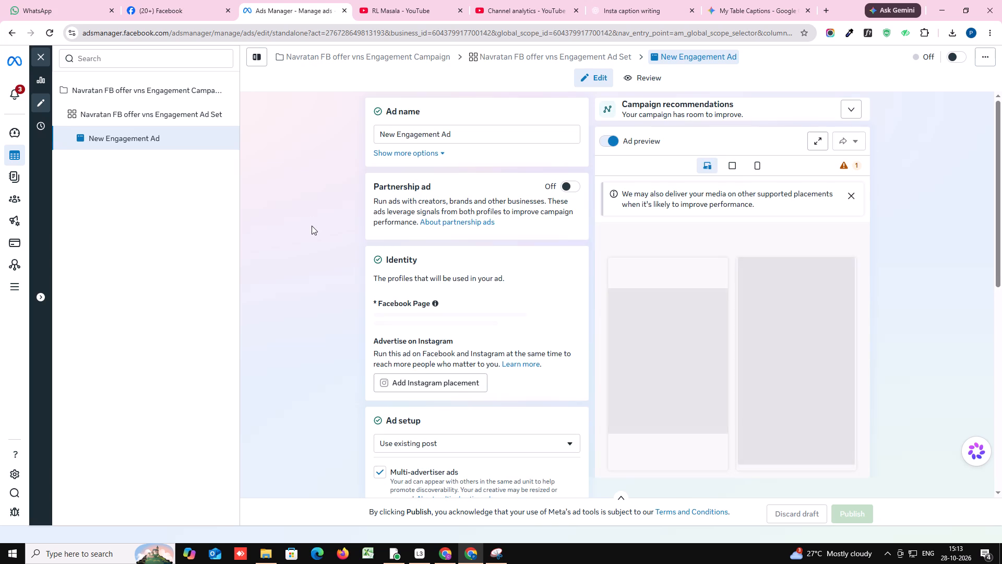
scroll(312, 227, down, 2)
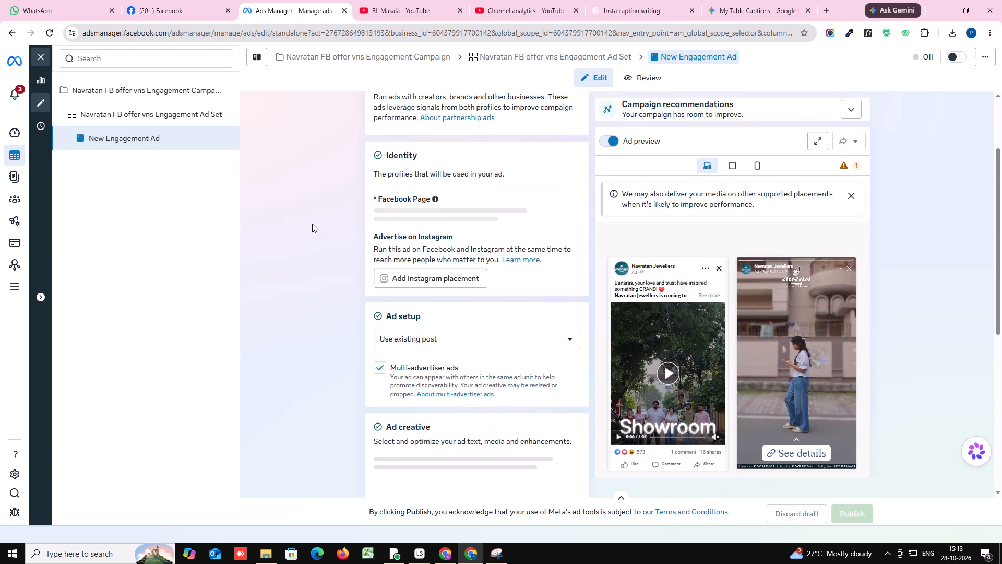
scroll(312, 224, down, 1)
scroll(324, 272, down, 1)
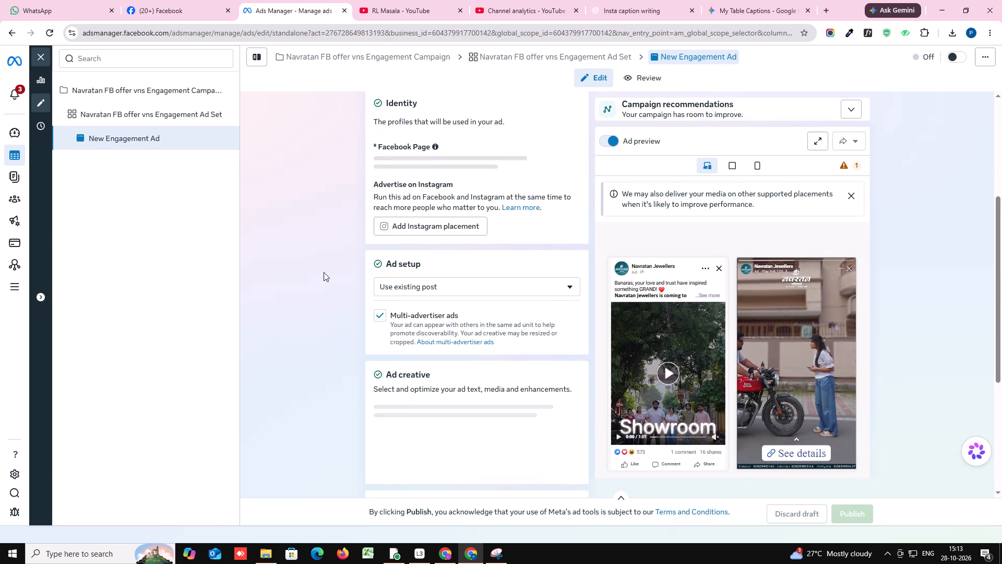
scroll(324, 269, down, 1)
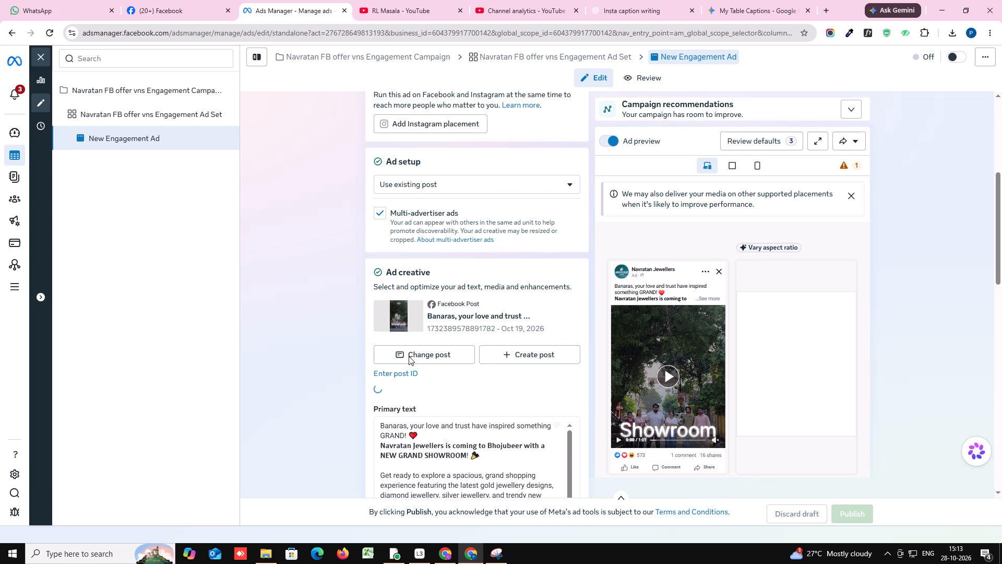
click(409, 356)
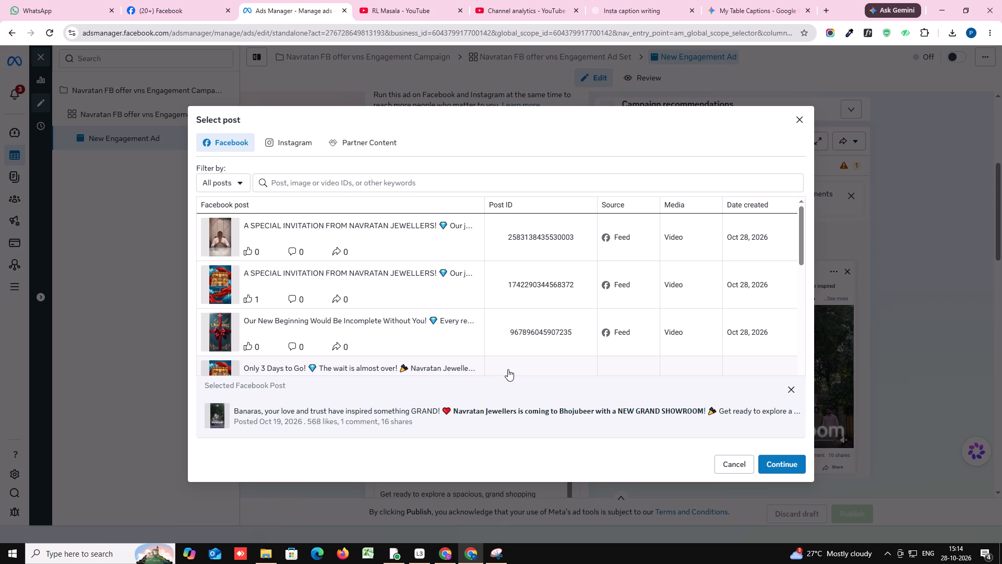
click(460, 237)
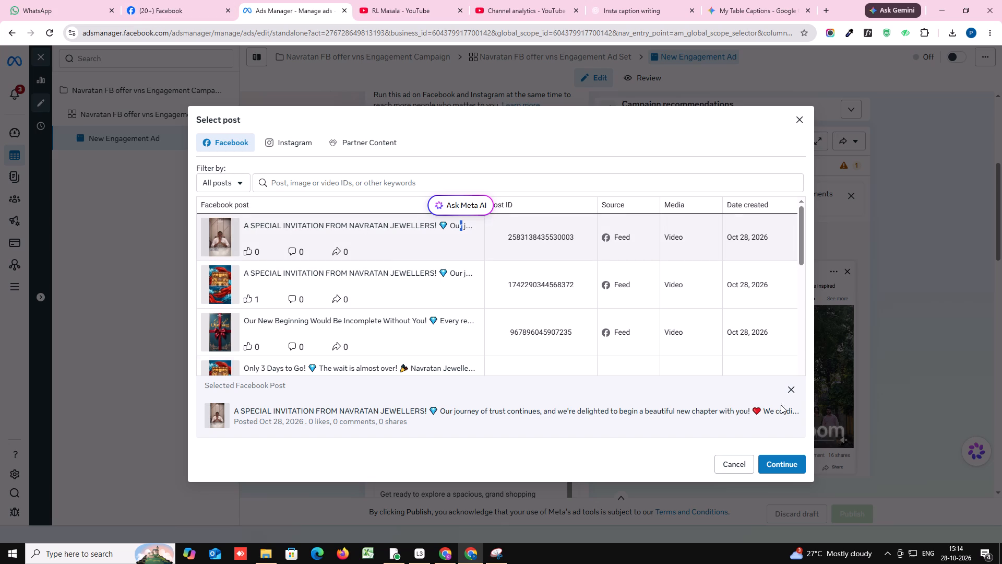
click(770, 462)
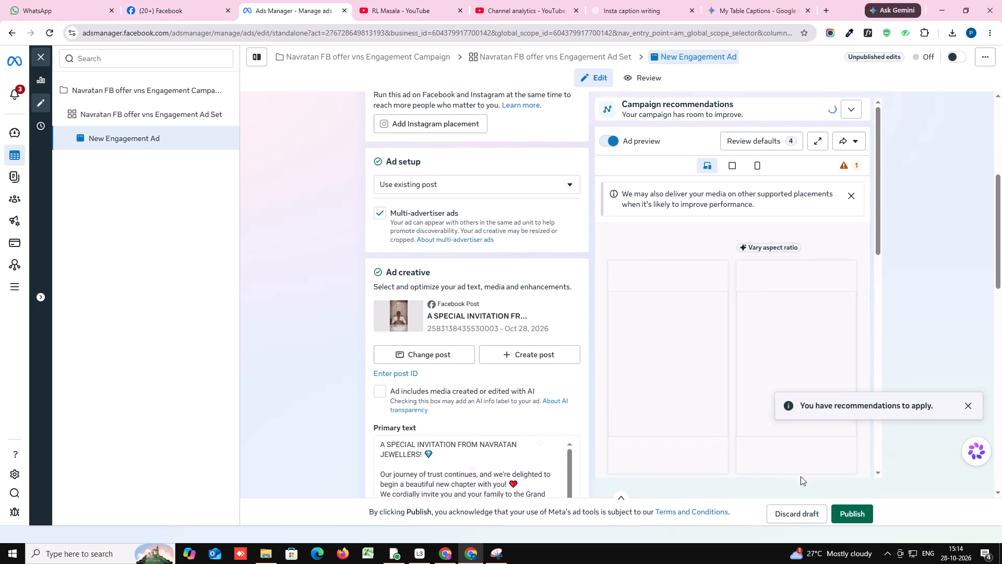
Set the New Engagement Ad's call to action to See details.
scroll(304, 304, down, 1)
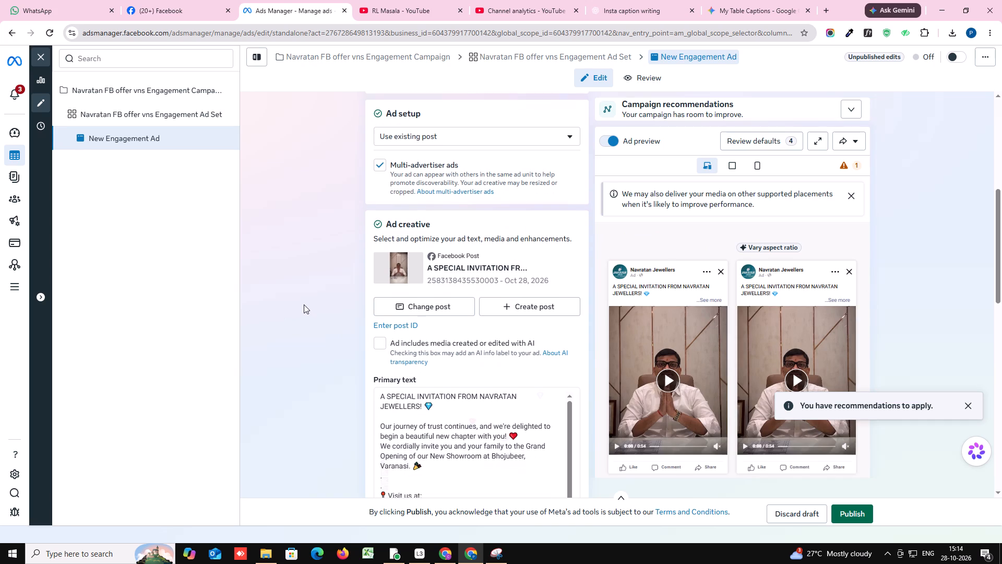
scroll(295, 292, down, 7)
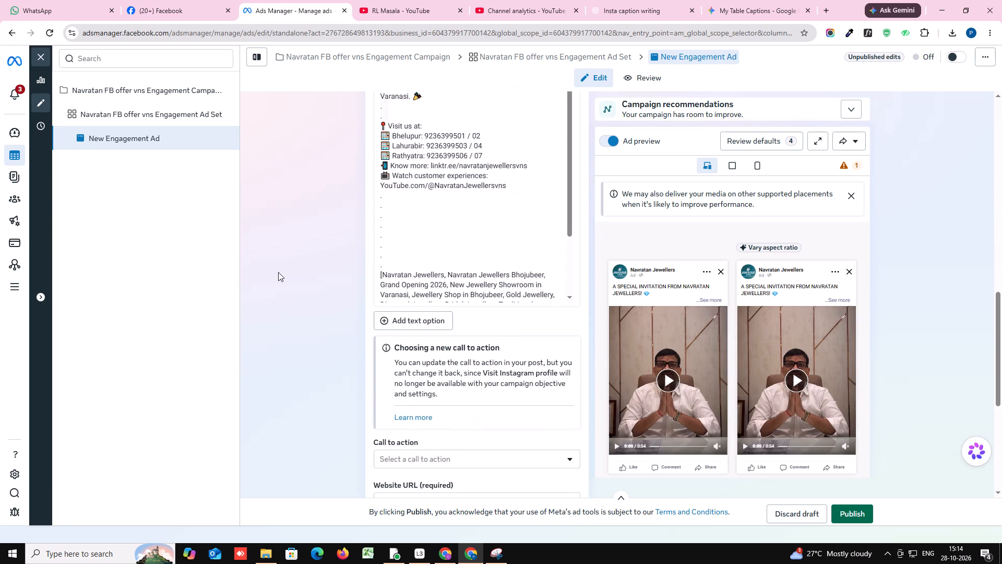
scroll(278, 272, down, 2)
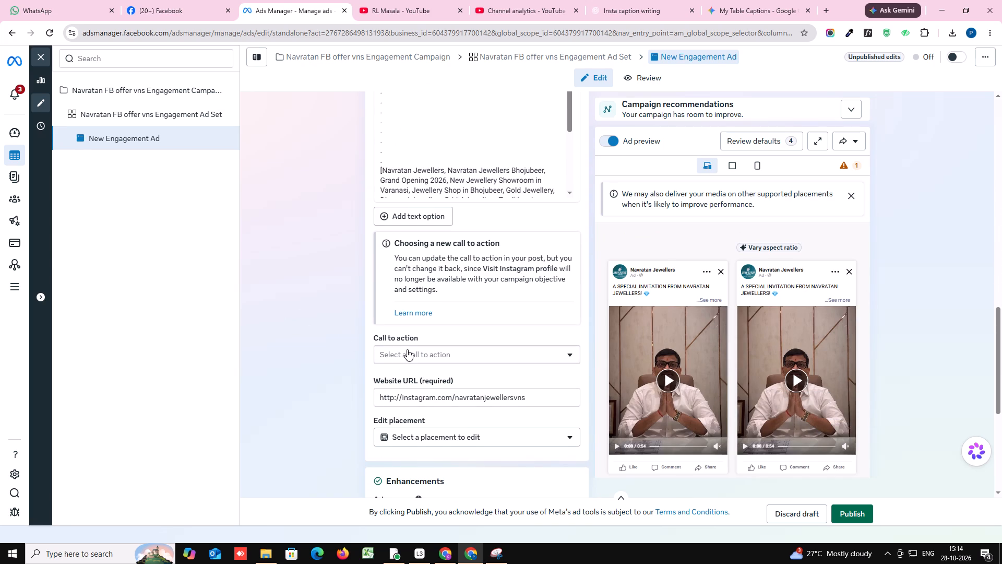
click(407, 349)
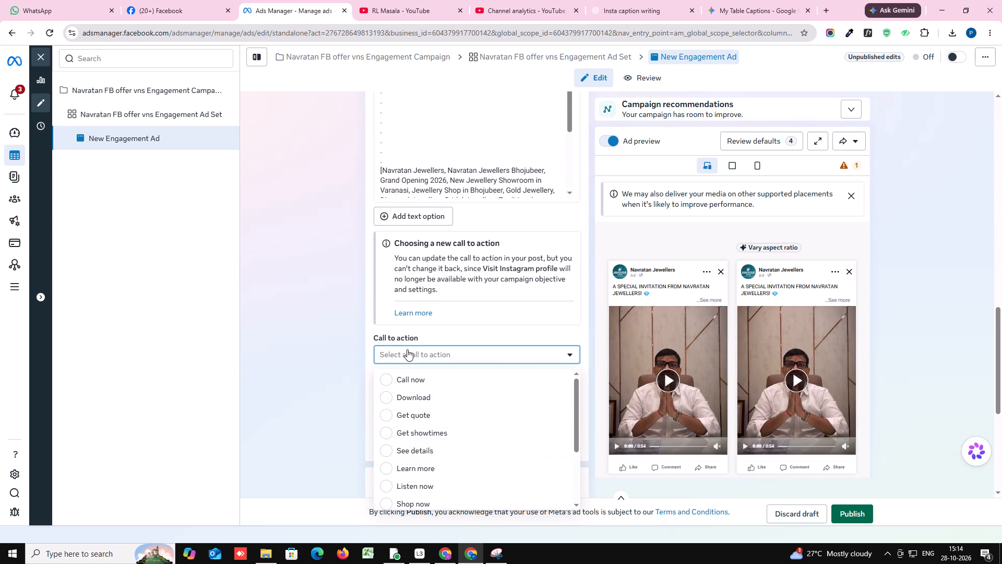
click(414, 449)
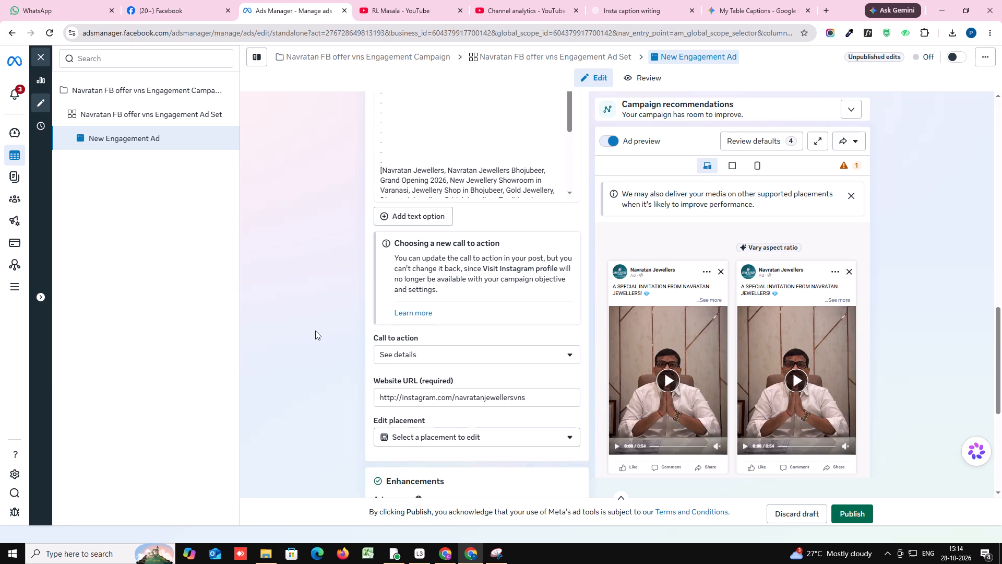
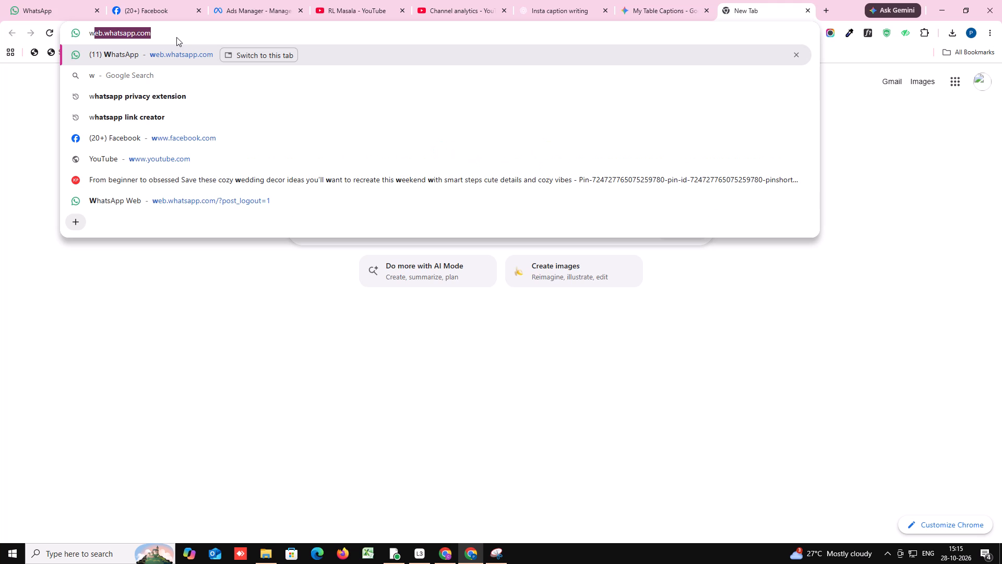
Search the web in the new tab for "whatsapp link".
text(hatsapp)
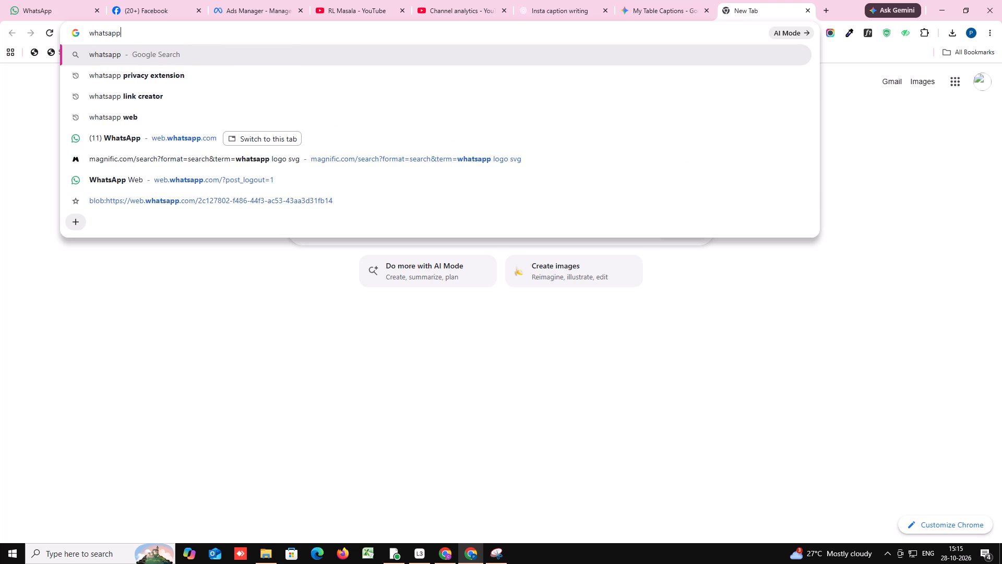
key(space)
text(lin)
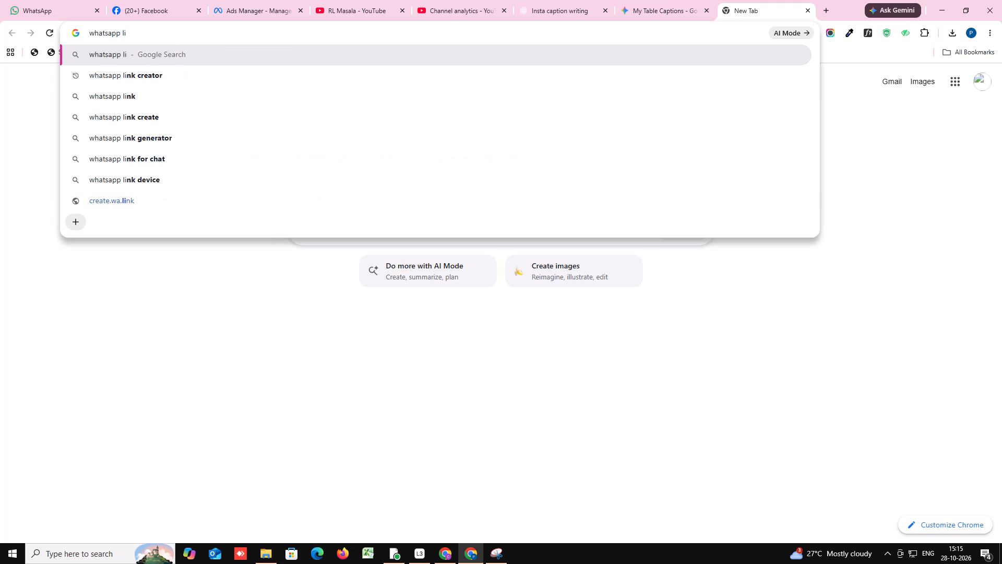
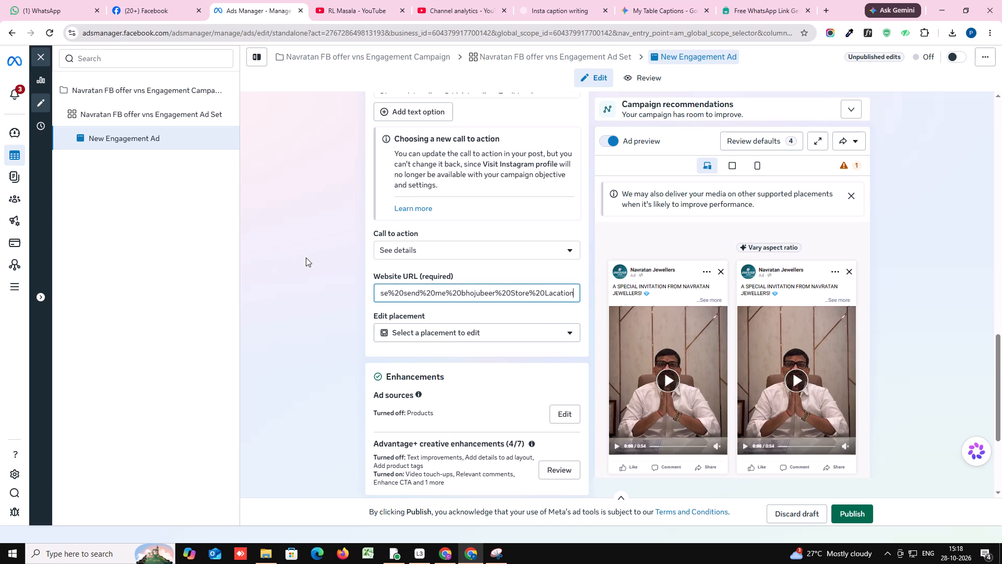
Check the New Engagement Ad's enhancements and tracking settings below its website URL, and publish the ad edits.
scroll(306, 257, down, 3)
scroll(306, 257, up, 1)
scroll(306, 257, down, 2)
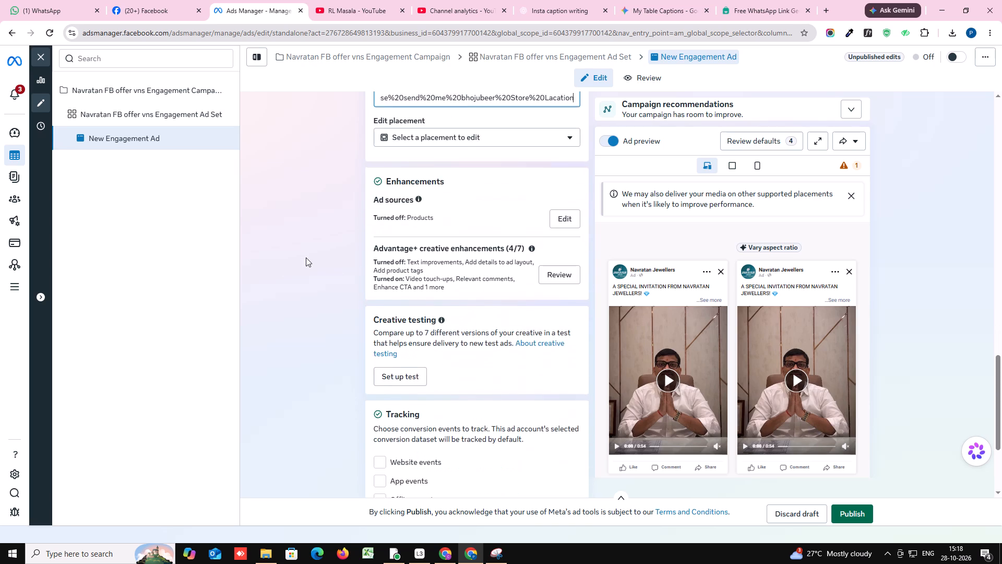
click(306, 257)
scroll(306, 257, up, 2)
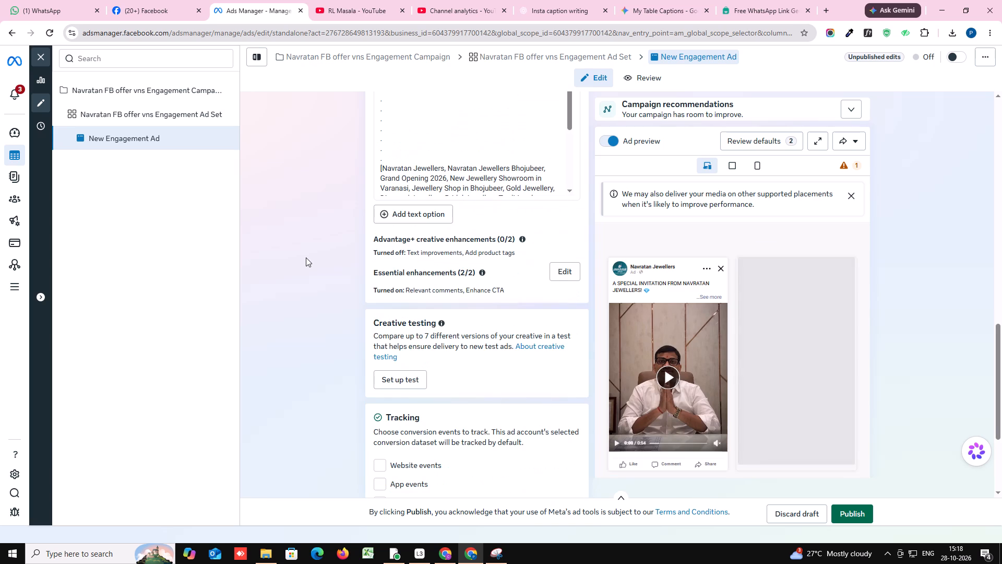
Review the New Engagement Ad's enhancements, tracking, call to action and website URL, and publish the ad edits.
scroll(306, 257, down, 1)
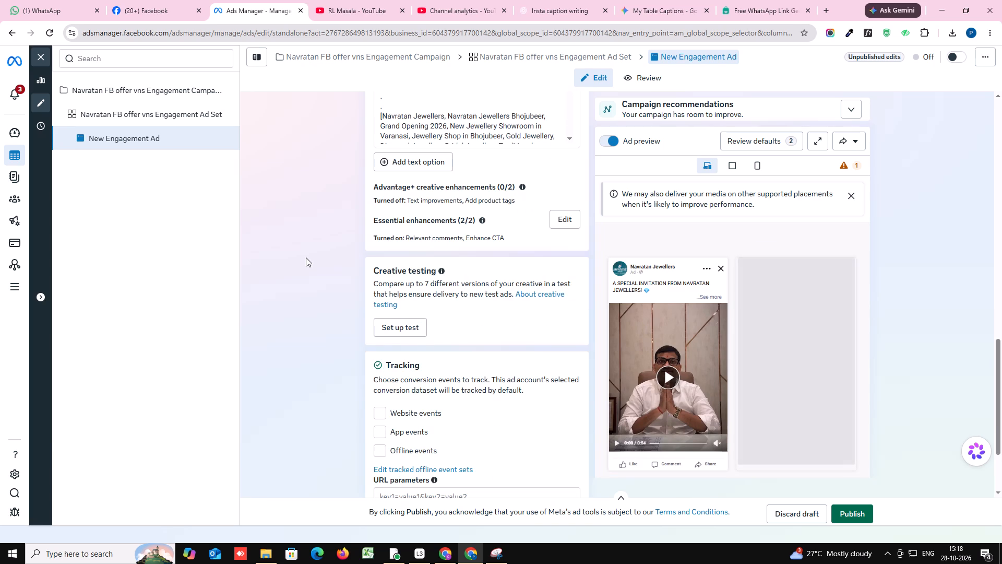
scroll(306, 257, down, 1)
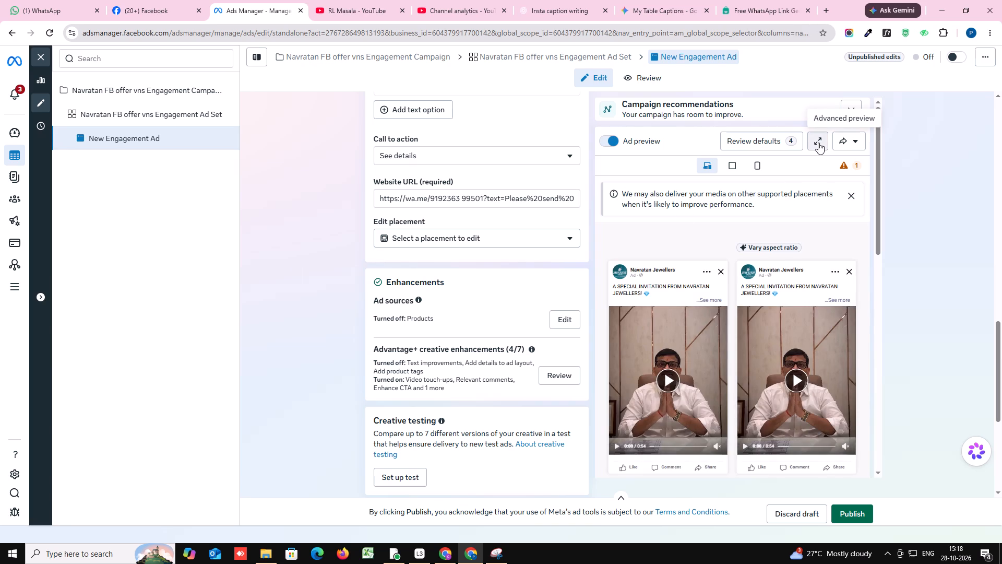
click(851, 513)
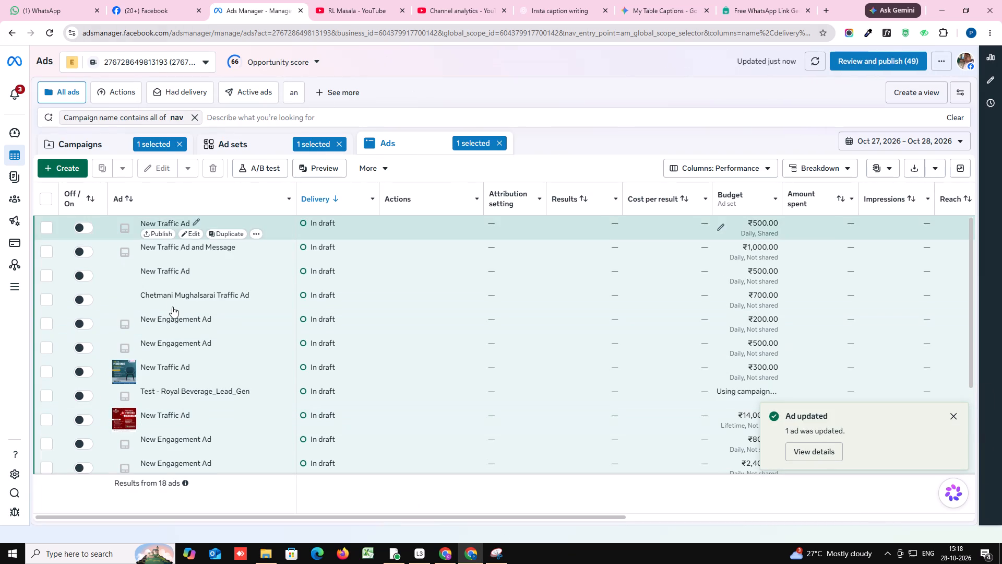
Find the published New Engagement Ad in the ads list below the draft ads.
scroll(167, 303, down, 10)
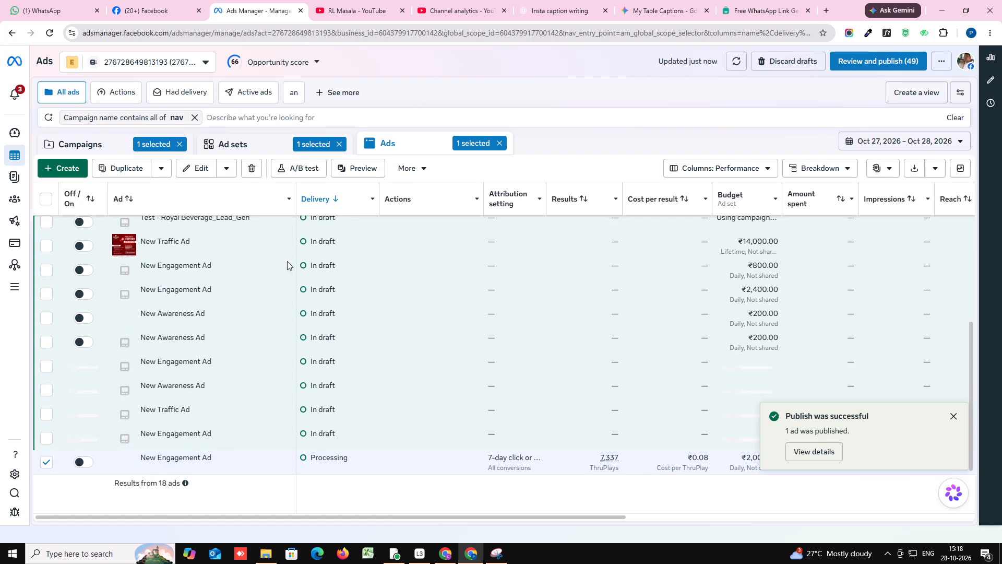
Turn on the published New Engagement Ad of the Navratan FB offer vns Engagement Ad Set.
click(82, 461)
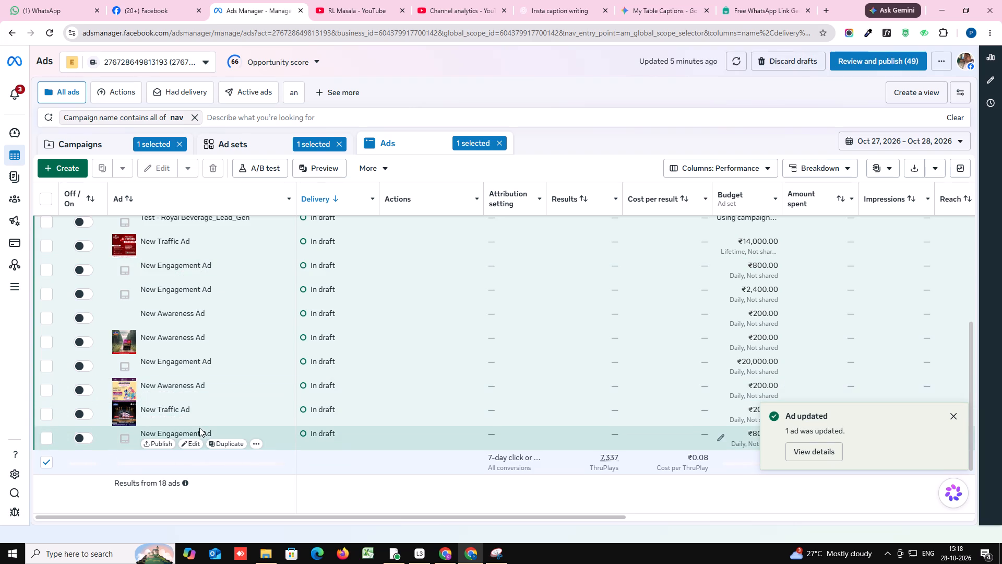
Open the newly activated New Engagement Ad in the editor and expand its ad preview.
scroll(199, 428, down, 2)
click(188, 467)
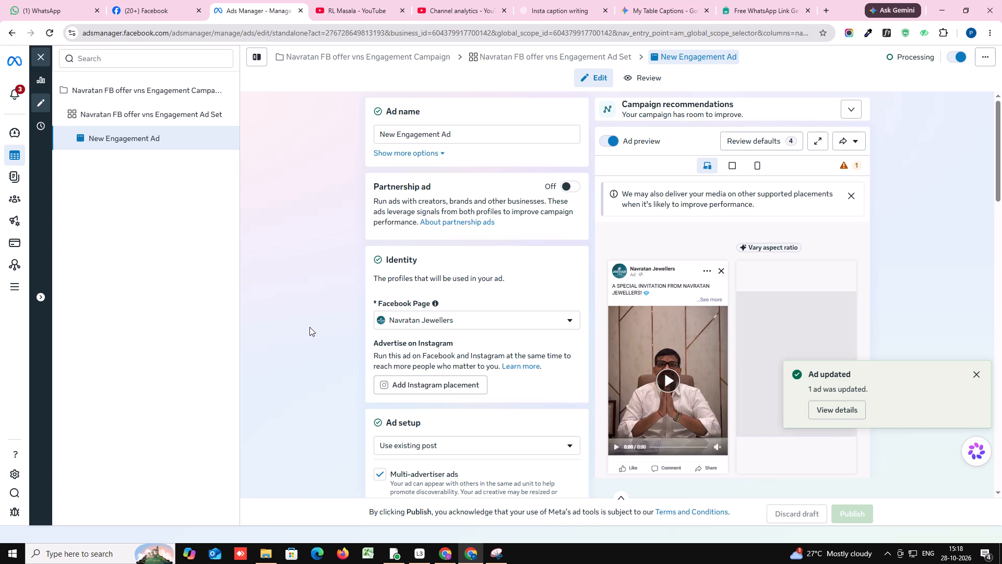
click(815, 142)
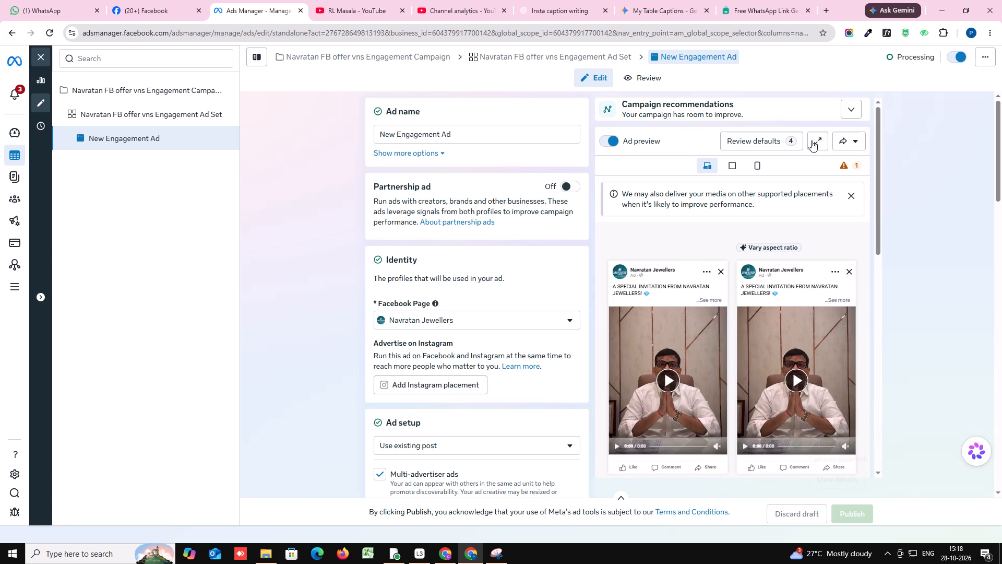
Open the New Engagement Ad's advanced preview and capture a screen snip of its five Facebook placement previews with Snipping Tool.
click(812, 140)
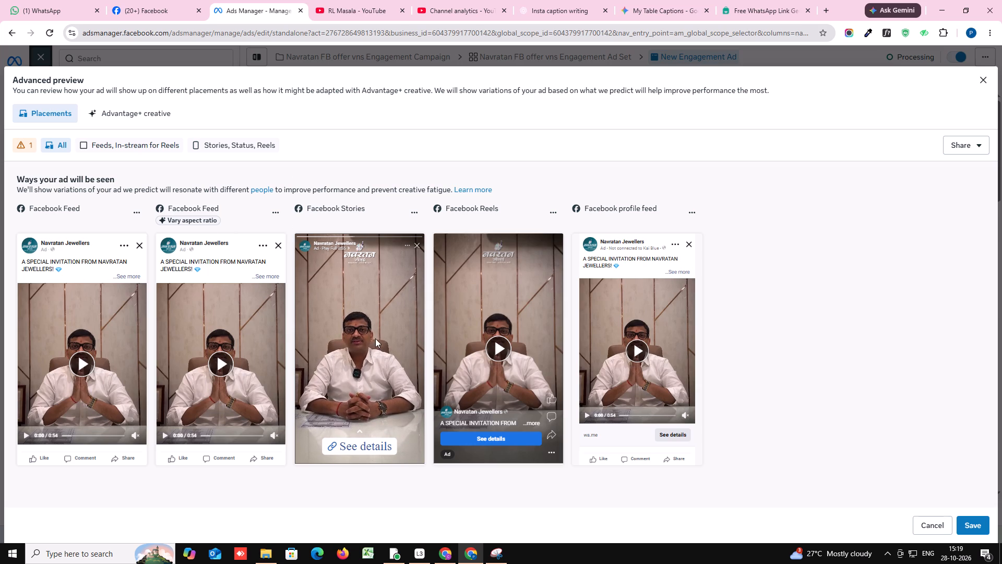
click(497, 550)
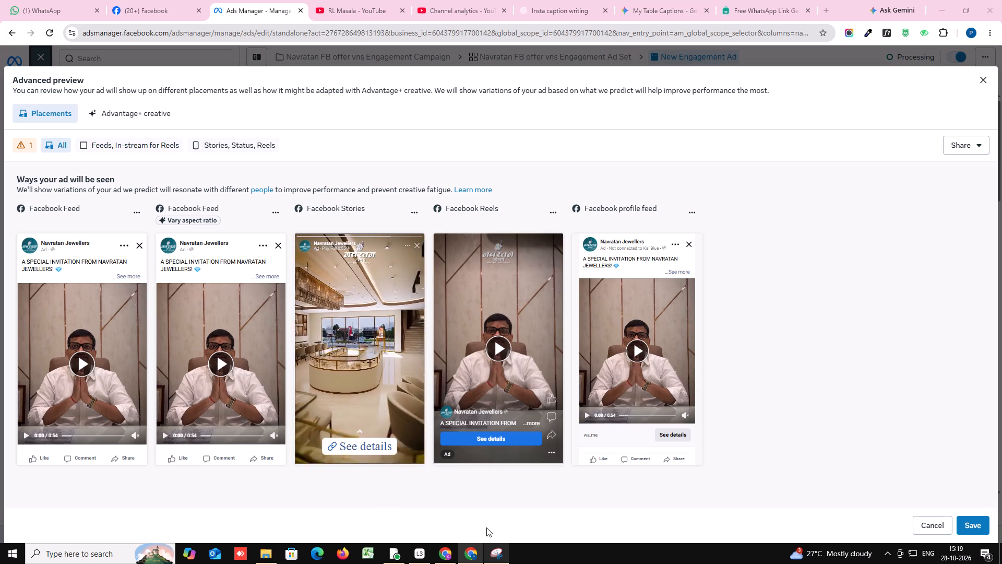
click(491, 557)
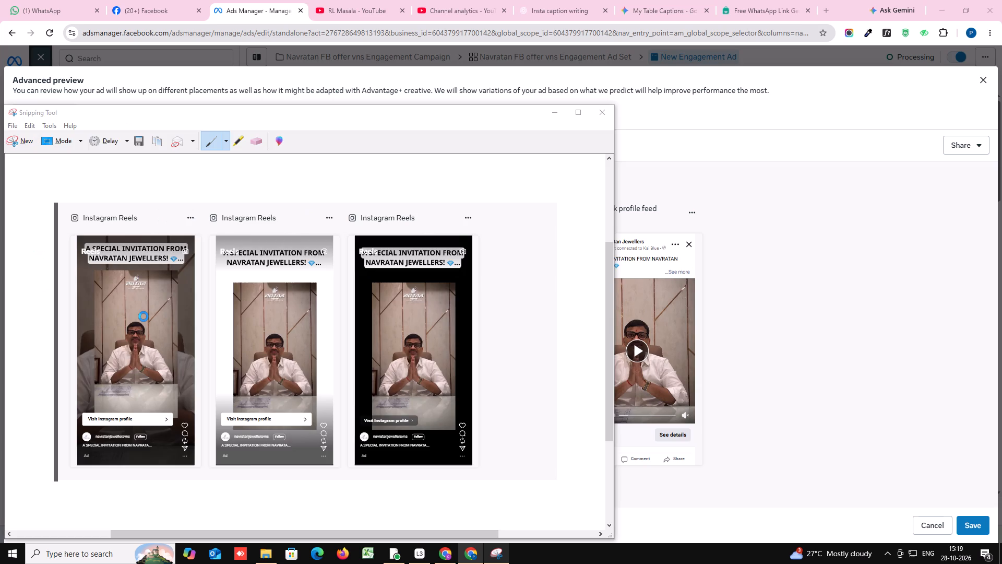
click(21, 144)
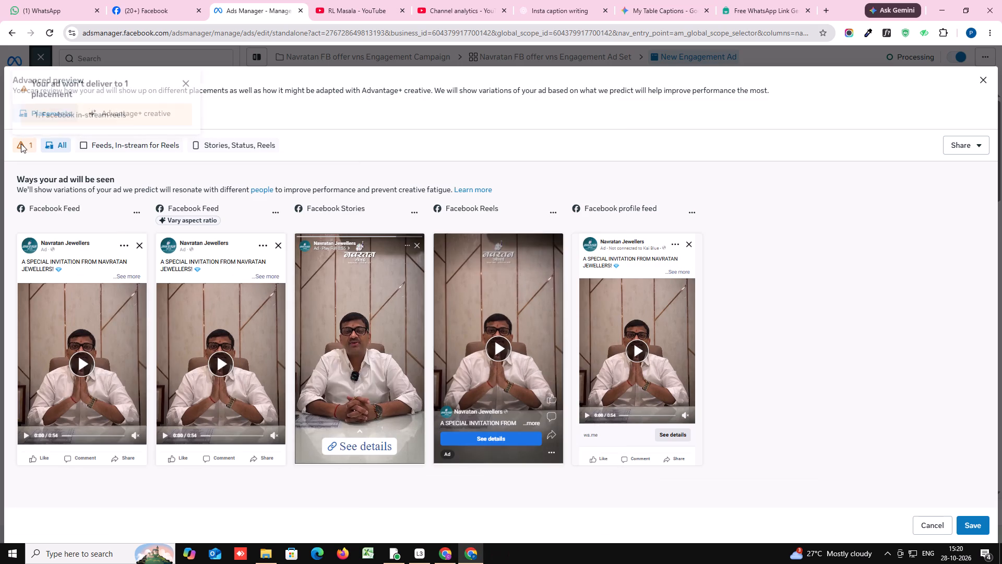
drag(4, 194, 727, 368)
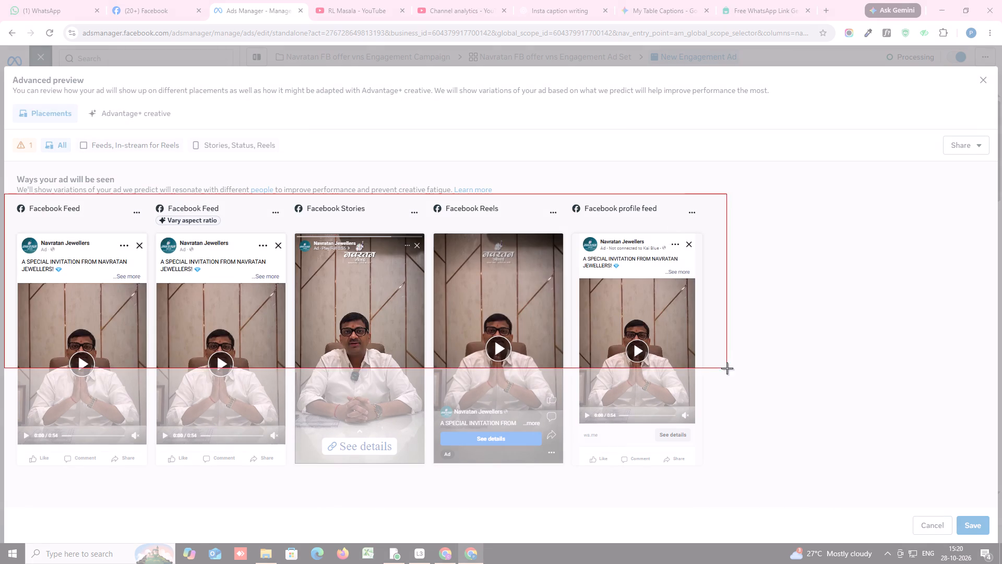
drag(727, 368, 719, 476)
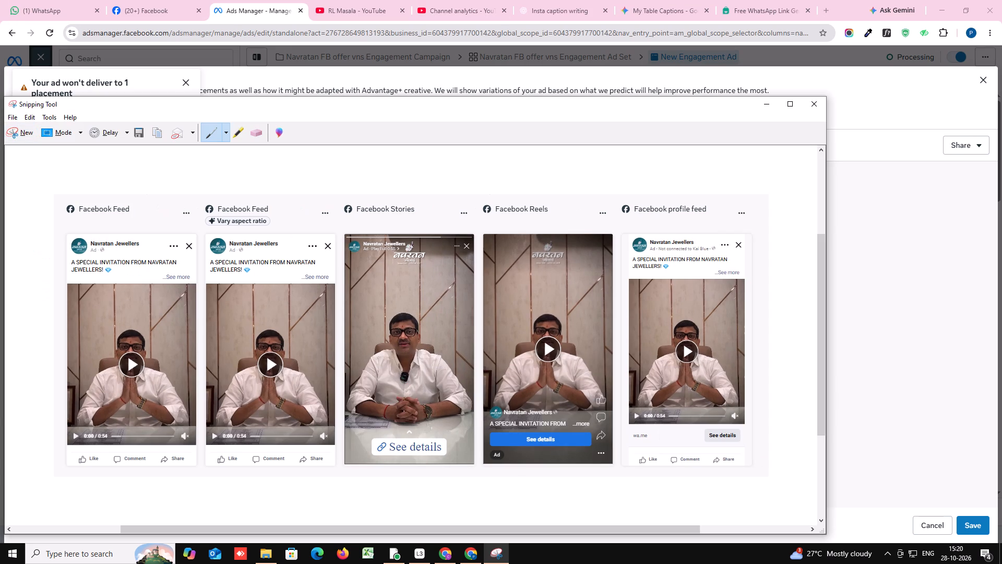
click(762, 106)
scroll(440, 322, down, 4)
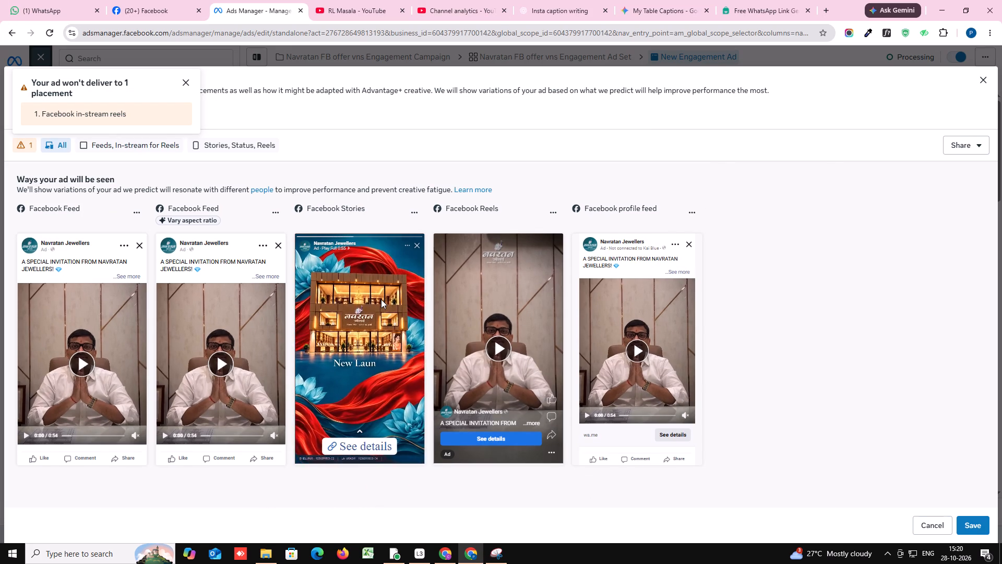
scroll(381, 299, down, 1)
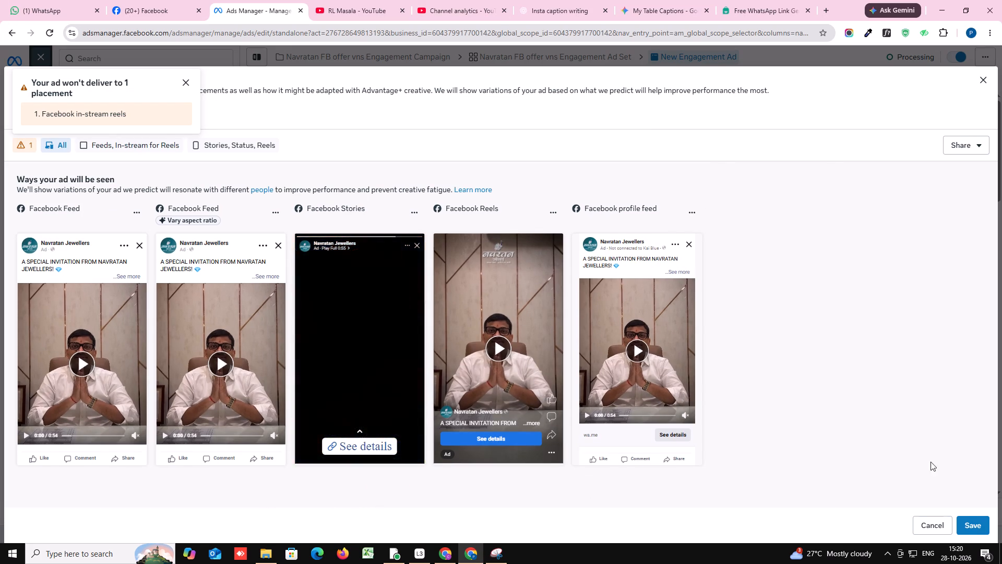
click(973, 523)
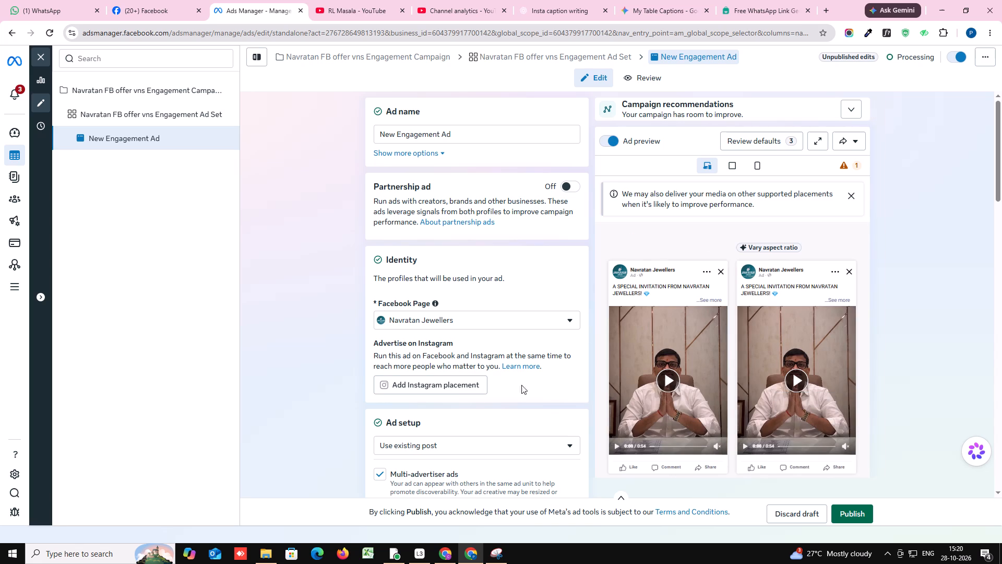